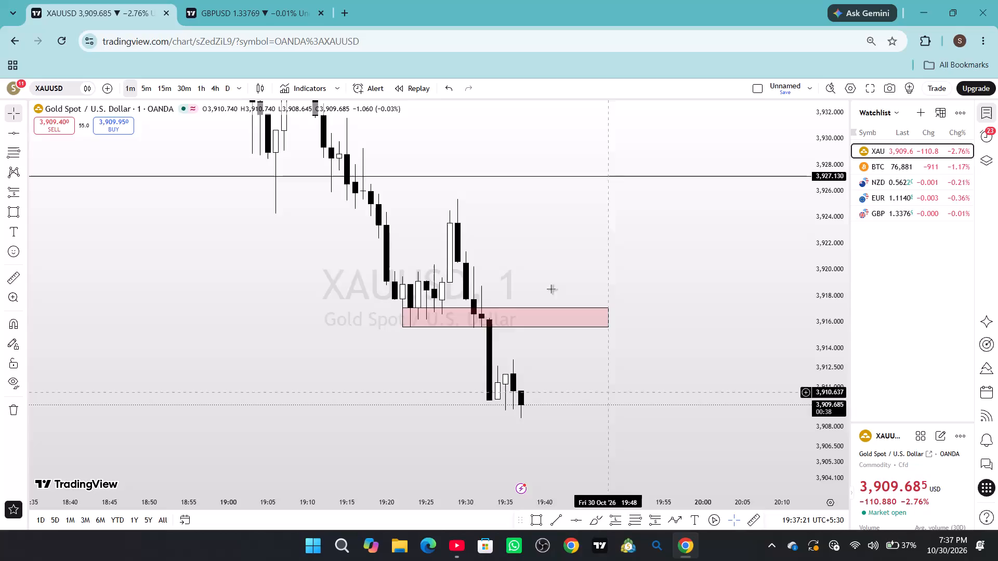
Place a short position on the XAUUSD chart with its entry at about 3,920.49 and stop at about 3,926.07.
scroll(550, 288, "down", 4)
left_click_drag(837, 226, 845, 272)
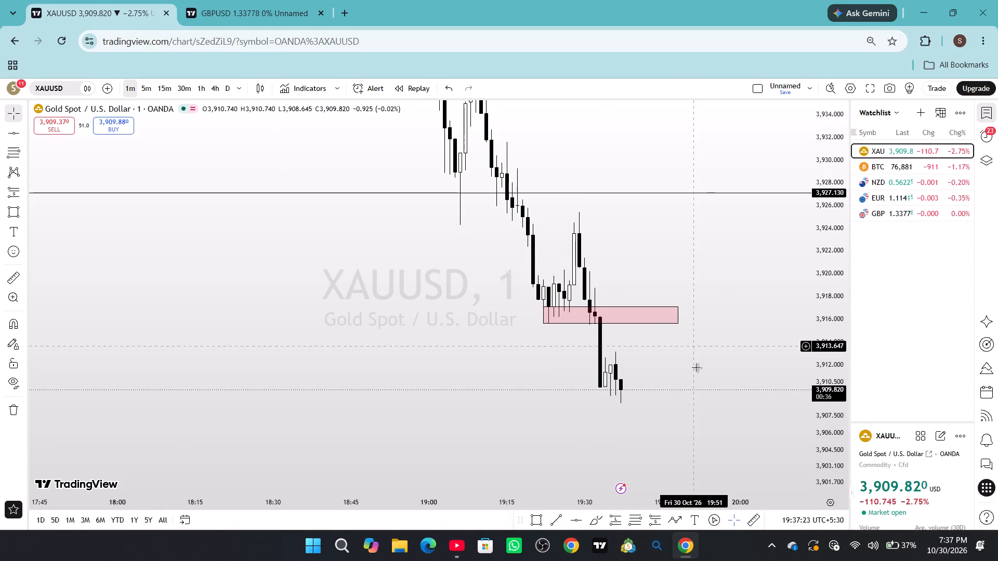
left_click_drag(697, 368, 576, 391)
left_click(652, 511)
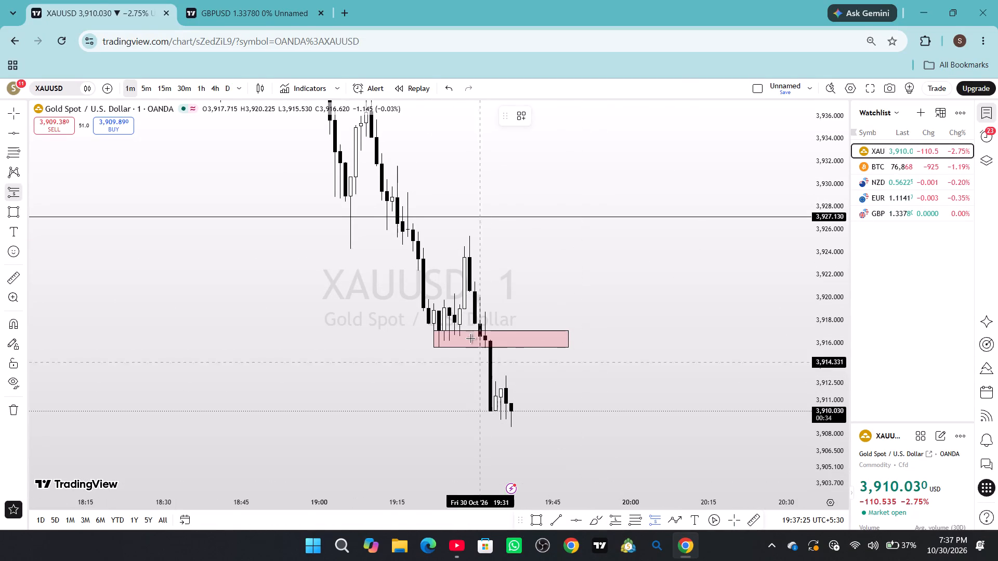
left_click(469, 292)
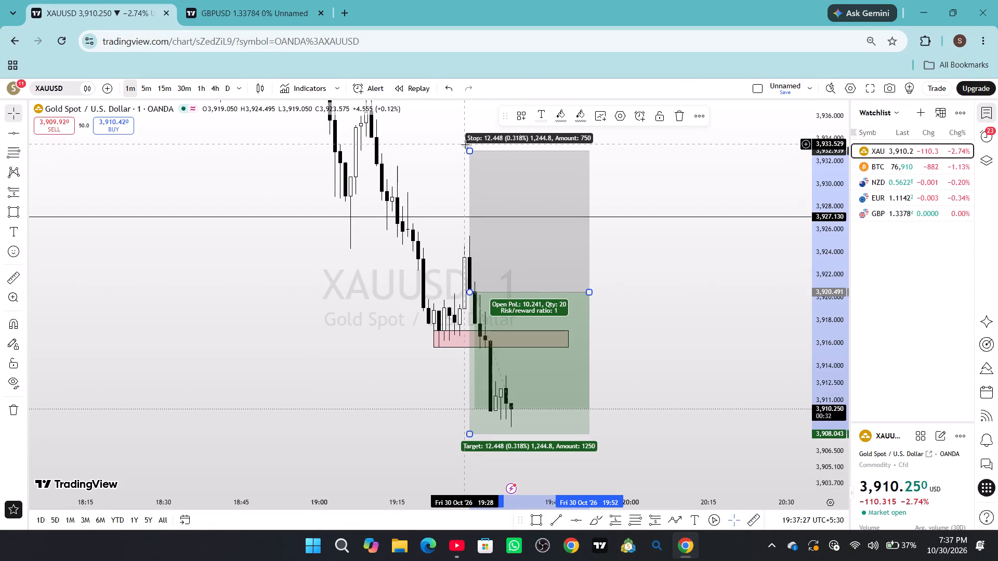
left_click_drag(470, 148, 511, 226)
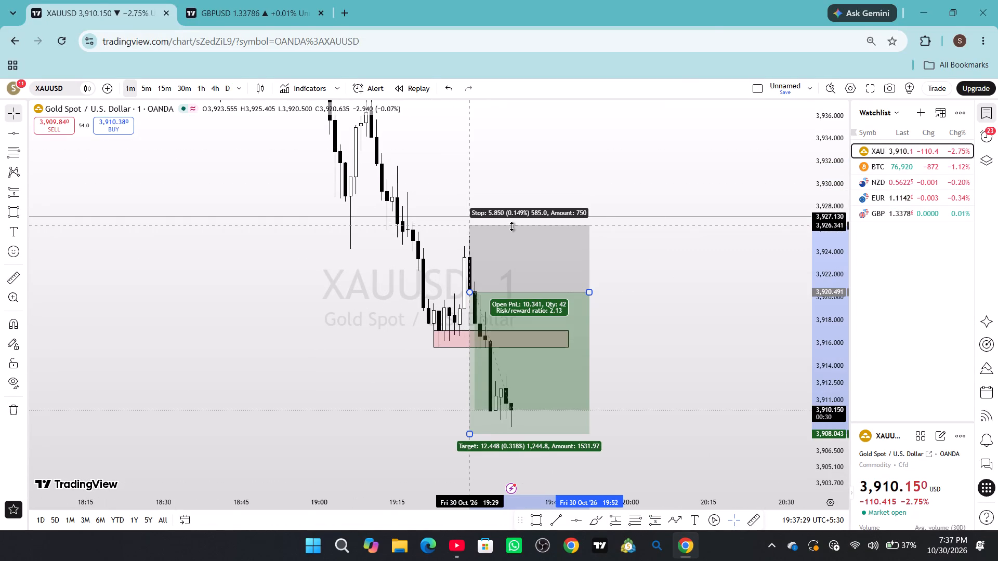
left_click_drag(511, 226, 510, 229)
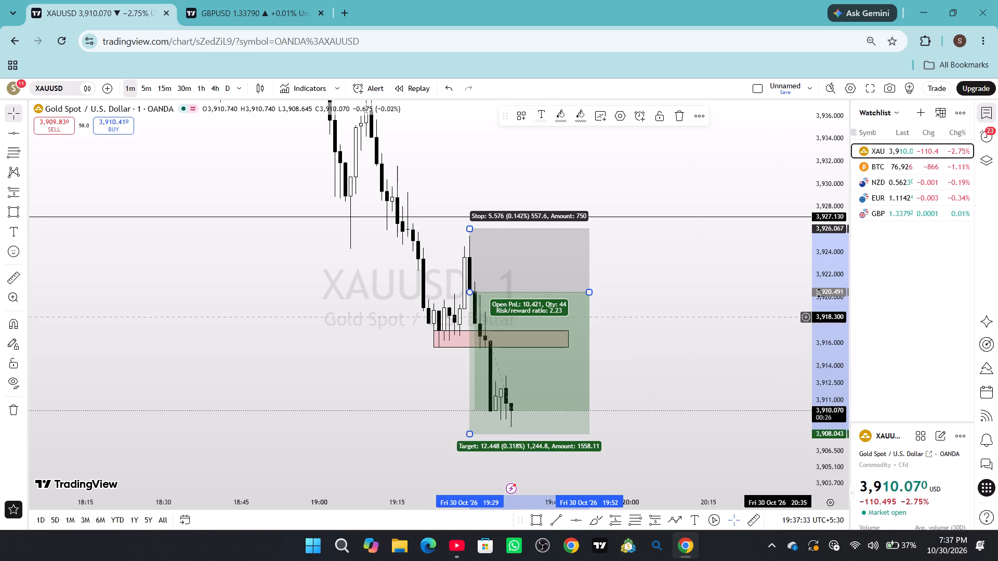
Extend the short position's profit target down to about 3,900.47.
left_click_drag(844, 235, 849, 341)
left_click_drag(469, 391, 477, 410)
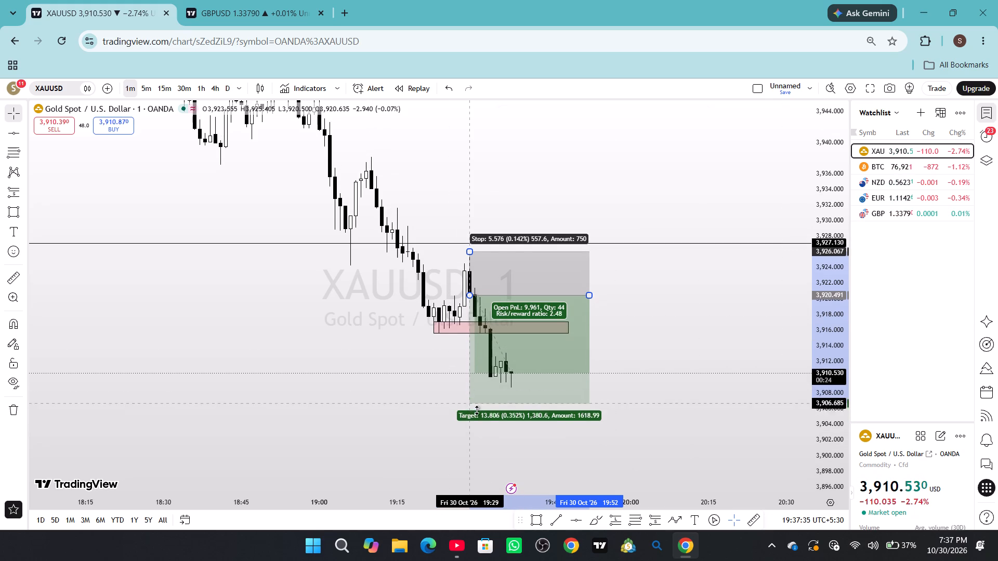
left_click_drag(477, 410, 482, 452)
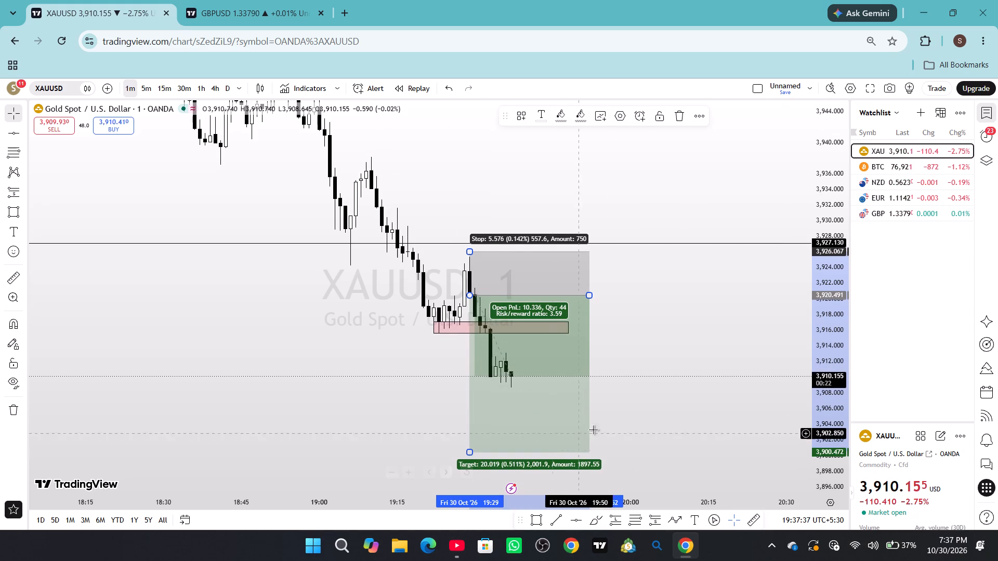
left_click(647, 411)
Switch the browser to full screen with the whole short position in view on the chart.
left_click_drag(838, 439, 838, 329)
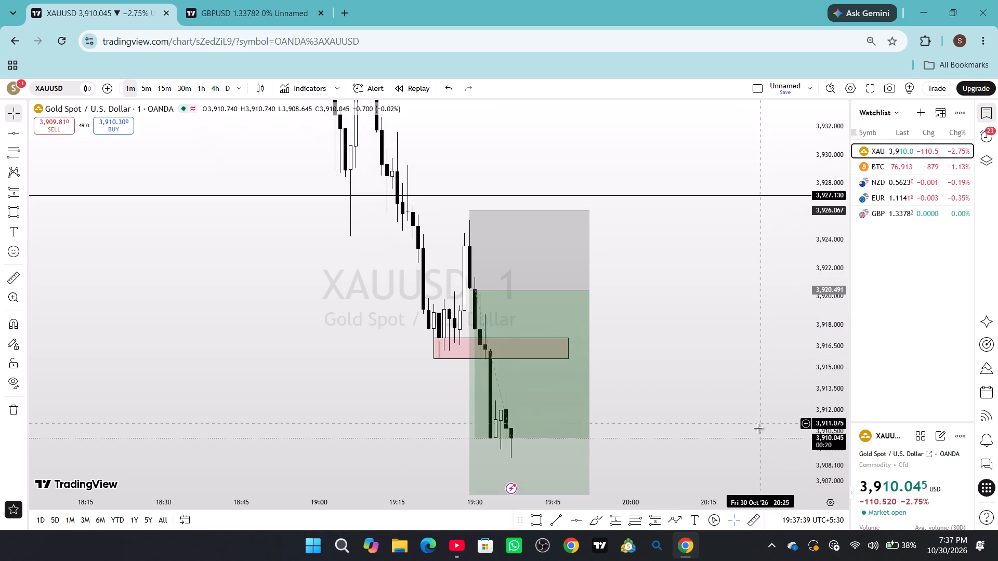
left_click_drag(758, 428, 806, 298)
scroll(685, 323, "up", 5)
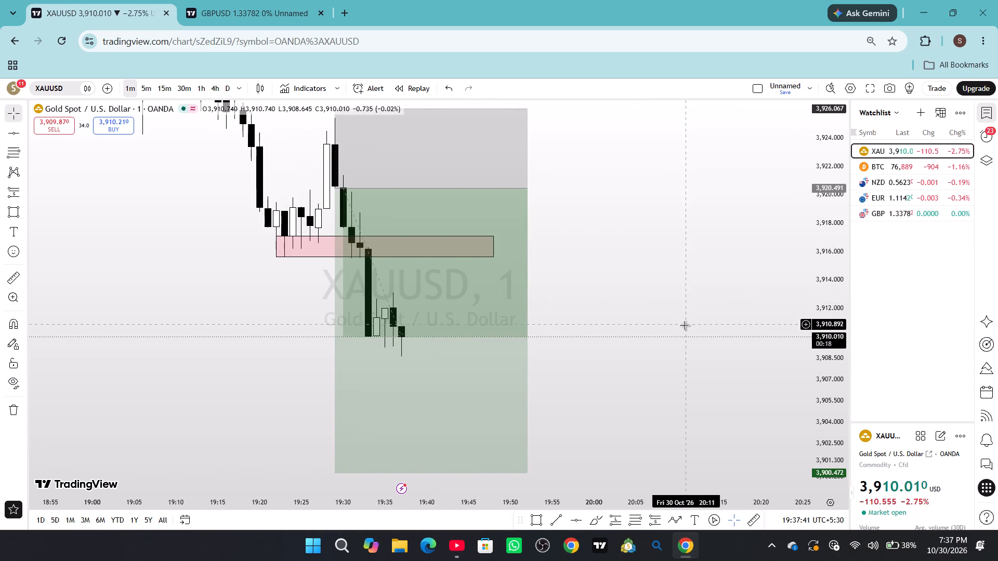
key("F11")
scroll(662, 213, "down", 5)
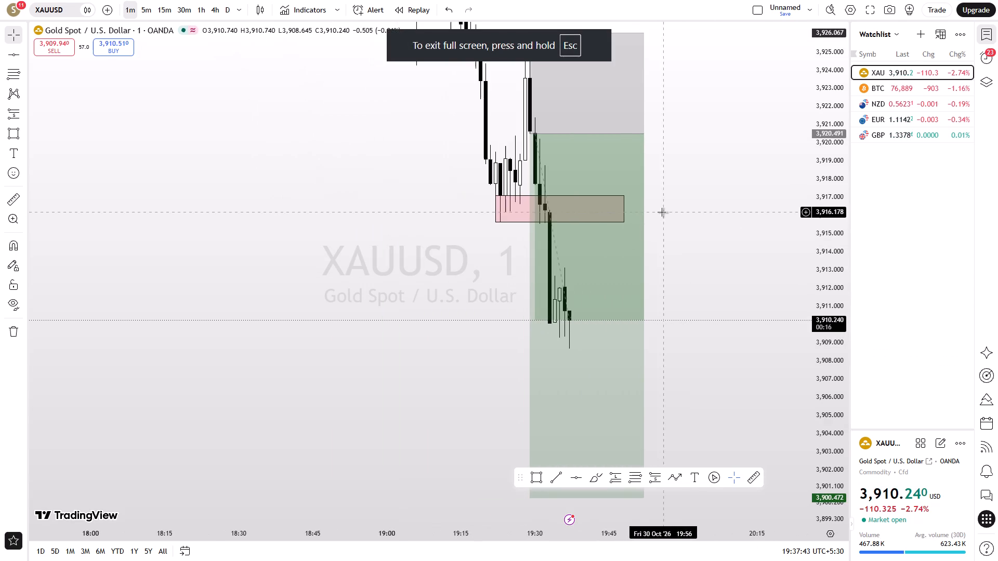
left_click_drag(835, 118, 839, 343)
left_click_drag(761, 322, 734, 327)
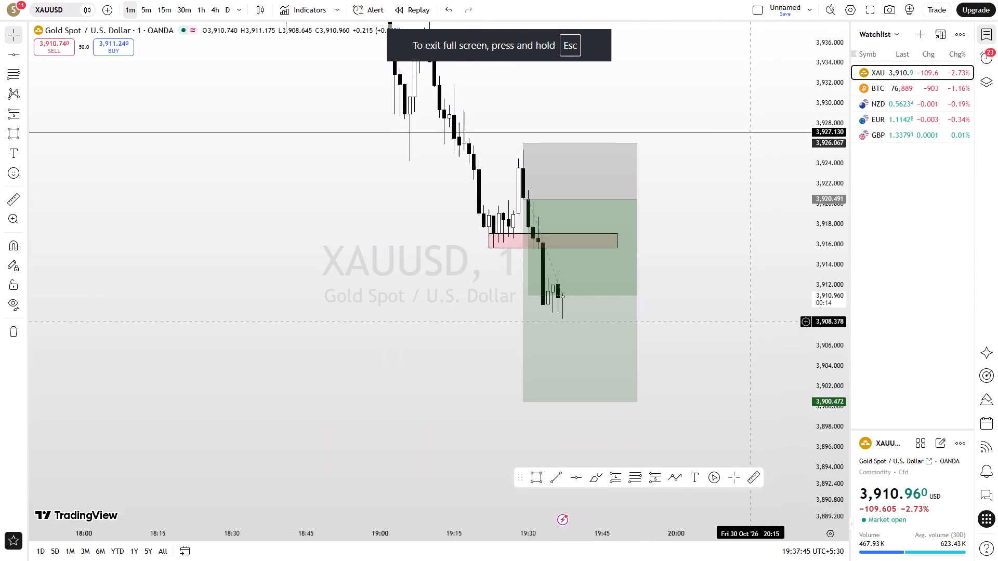
left_click_drag(734, 327, 715, 333)
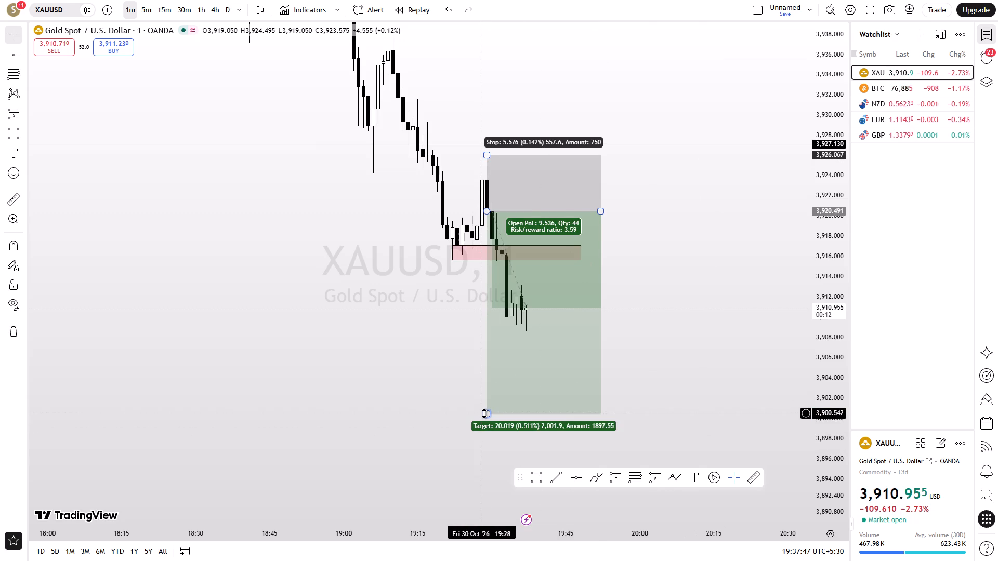
left_click(484, 413)
left_click(726, 364)
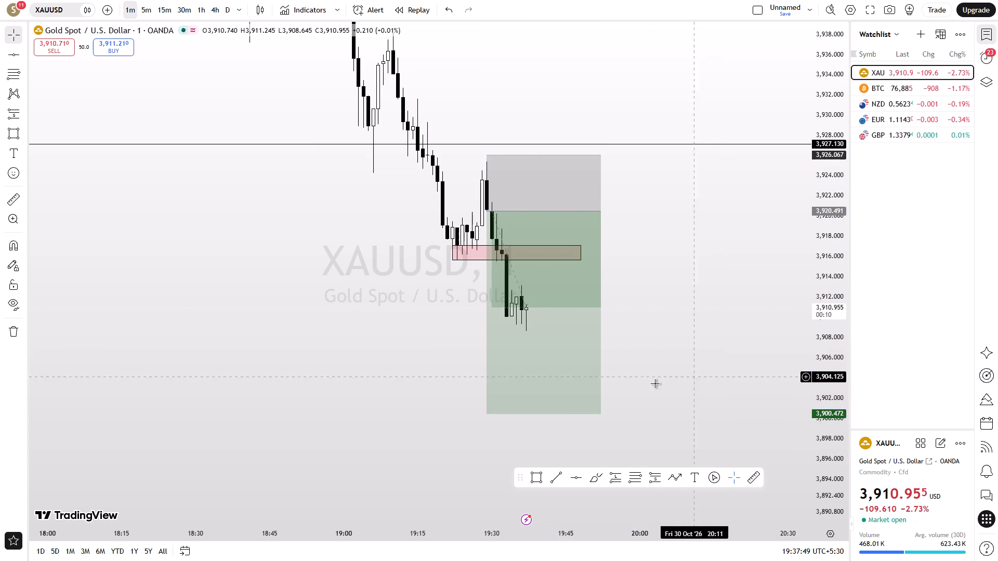
left_click(684, 361)
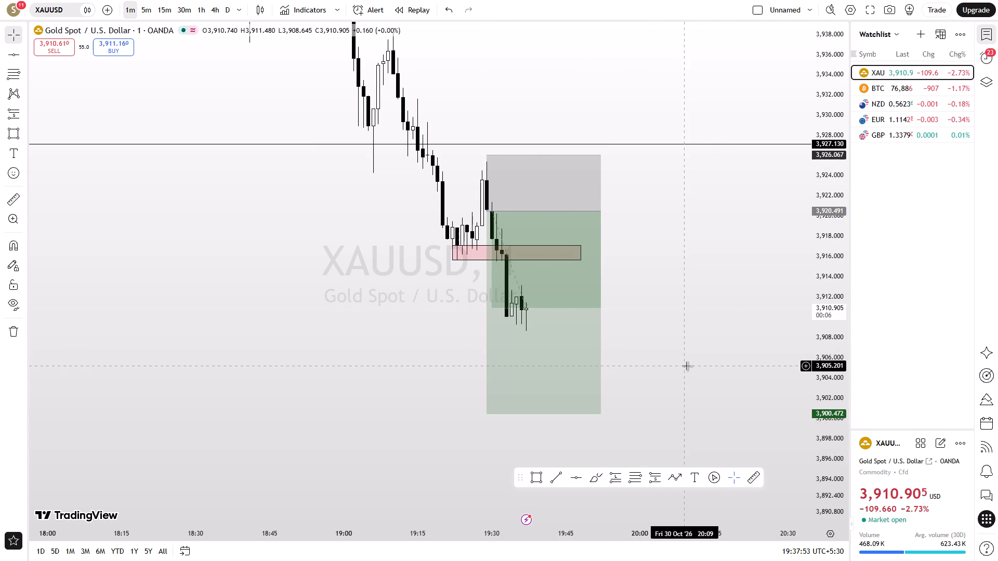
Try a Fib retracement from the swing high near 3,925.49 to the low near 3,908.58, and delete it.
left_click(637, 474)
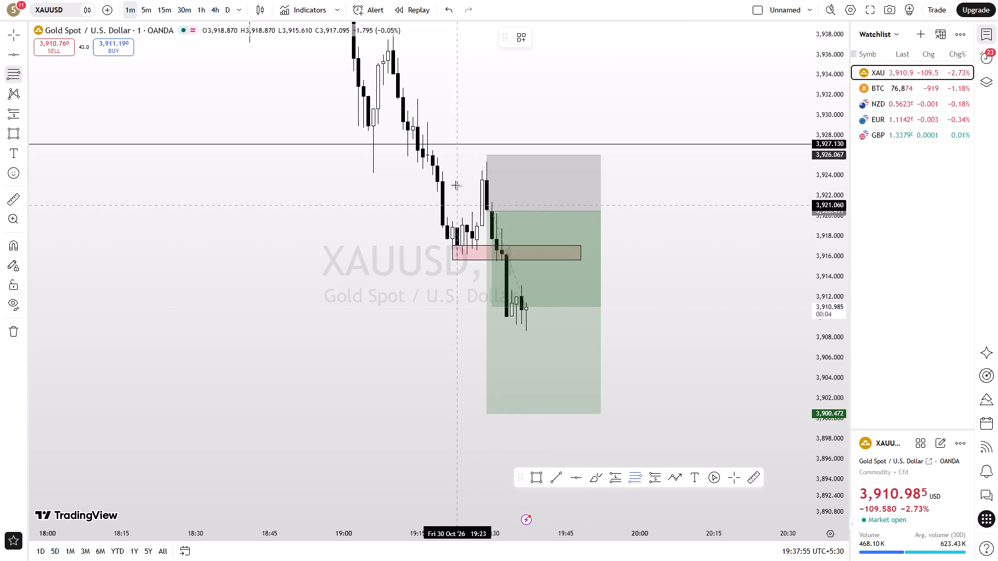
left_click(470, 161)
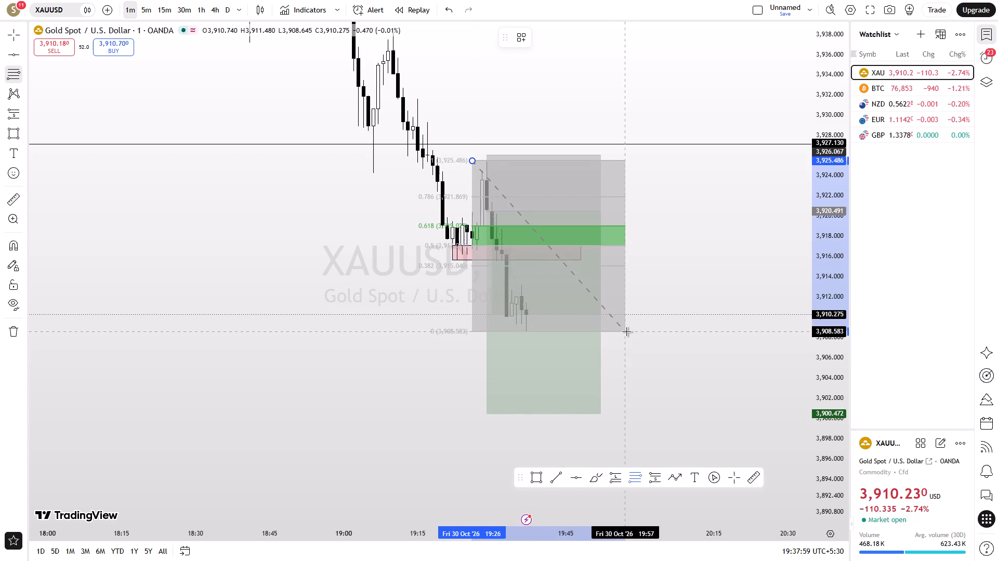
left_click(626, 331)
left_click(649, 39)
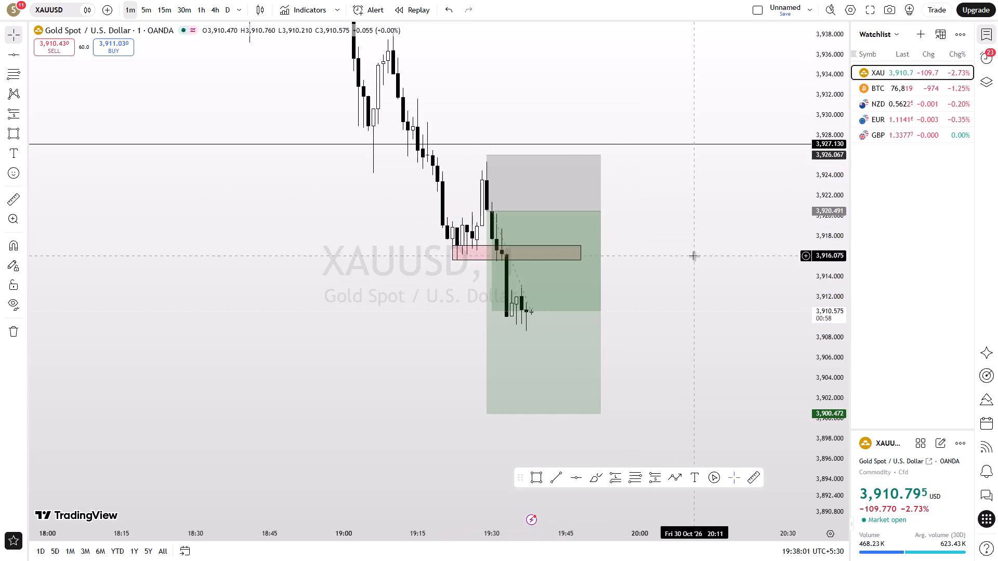
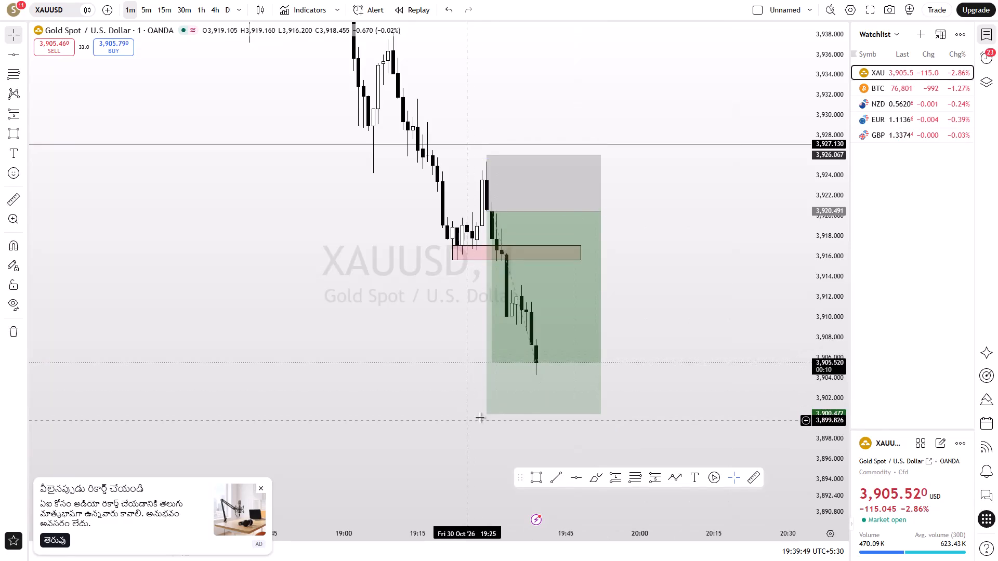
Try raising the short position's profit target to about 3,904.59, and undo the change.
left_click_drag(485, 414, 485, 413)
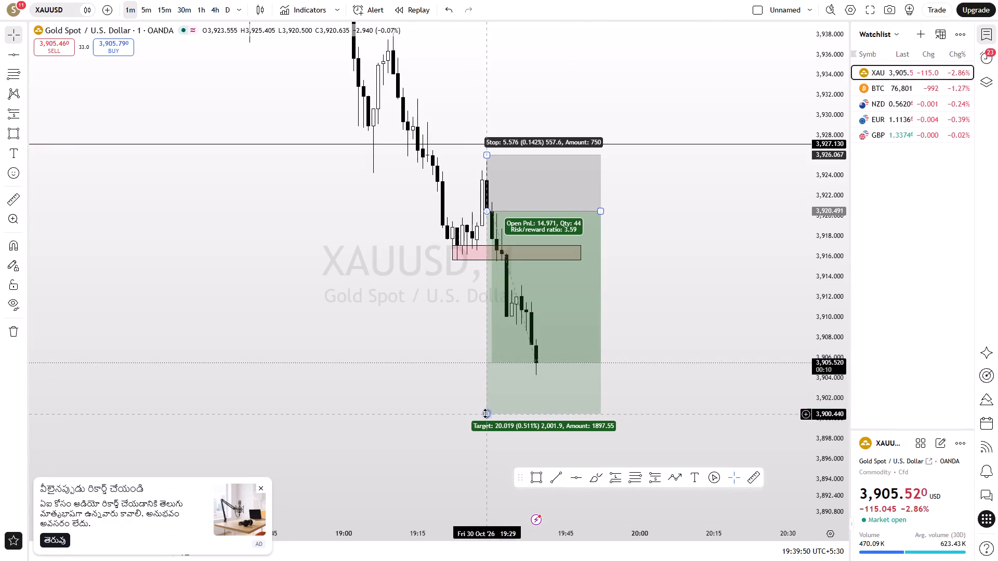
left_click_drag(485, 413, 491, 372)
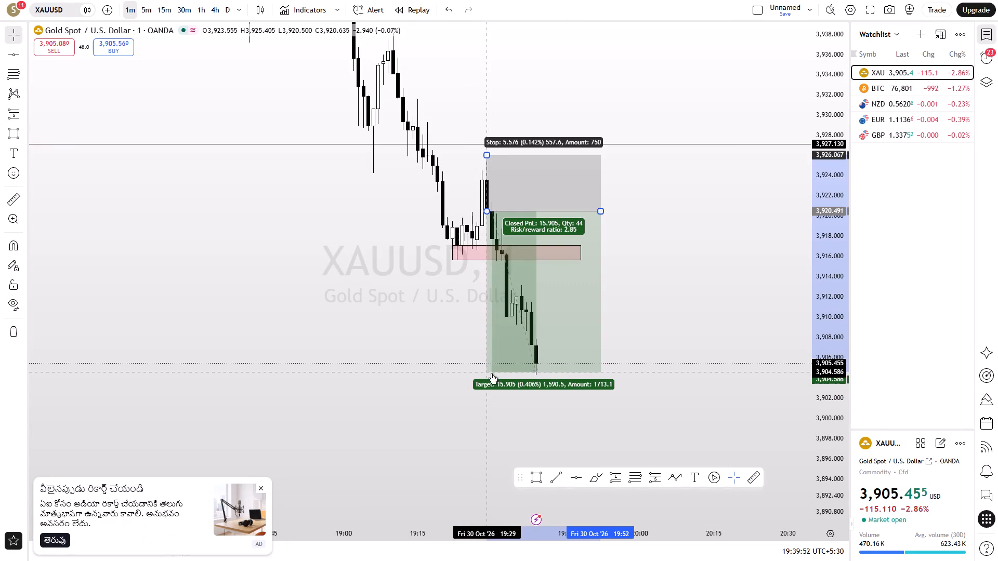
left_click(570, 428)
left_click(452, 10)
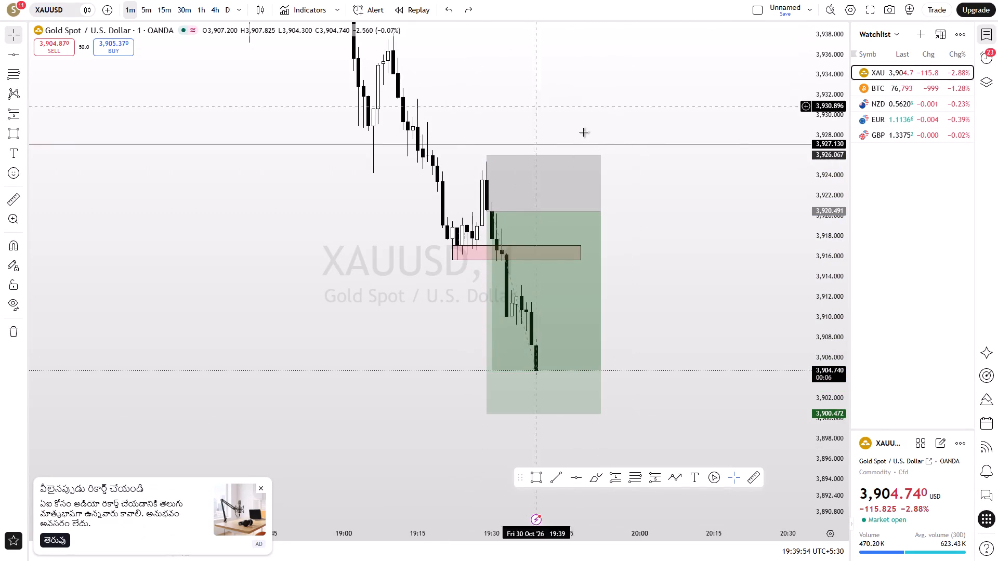
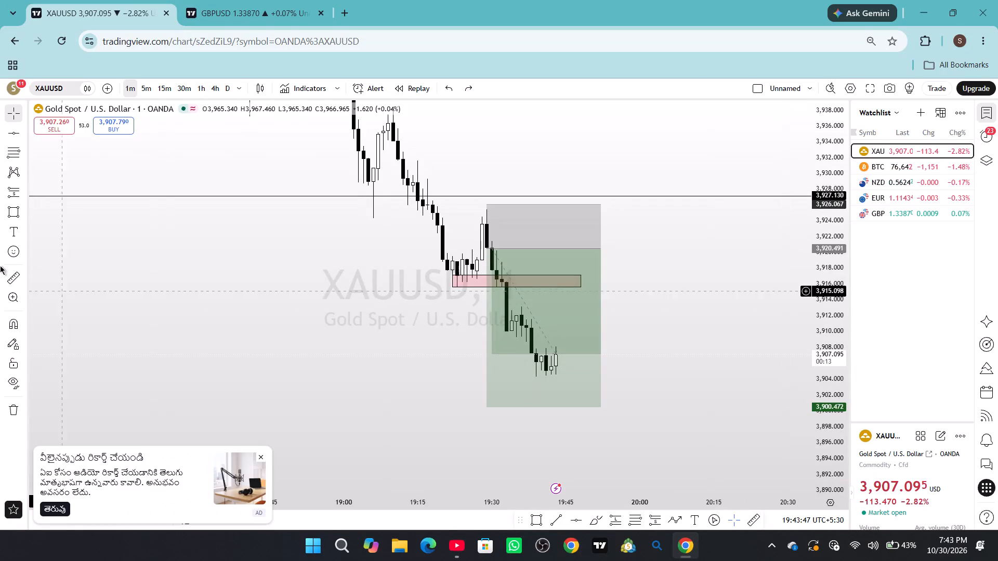
Switch to the GBPUSD one-minute chart and examine the latest candles around the green zone and the line drawn inside it.
left_click(253, 9)
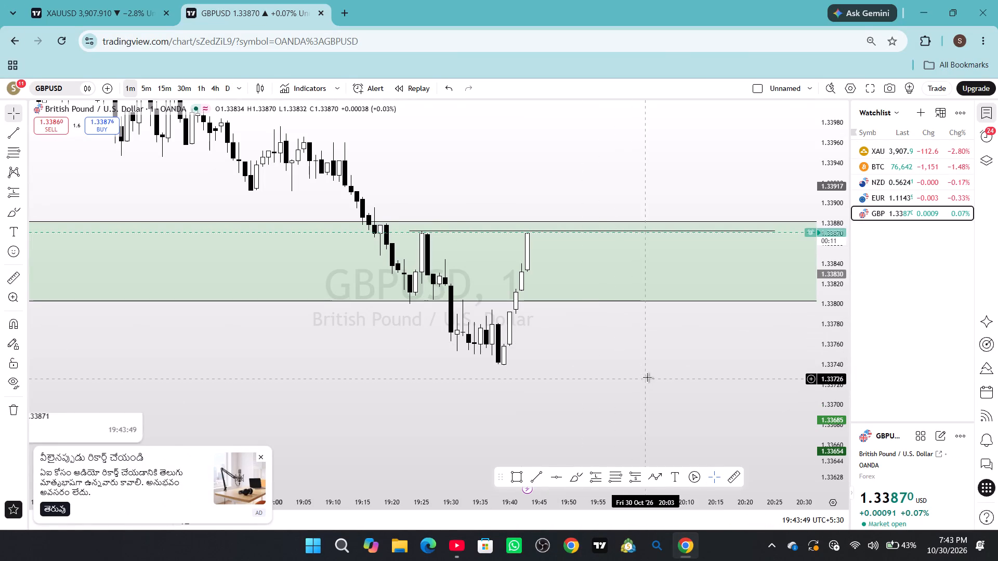
left_click_drag(630, 362, 661, 373)
left_click_drag(837, 398, 841, 321)
left_click_drag(646, 405, 656, 444)
scroll(633, 403, "up", 1)
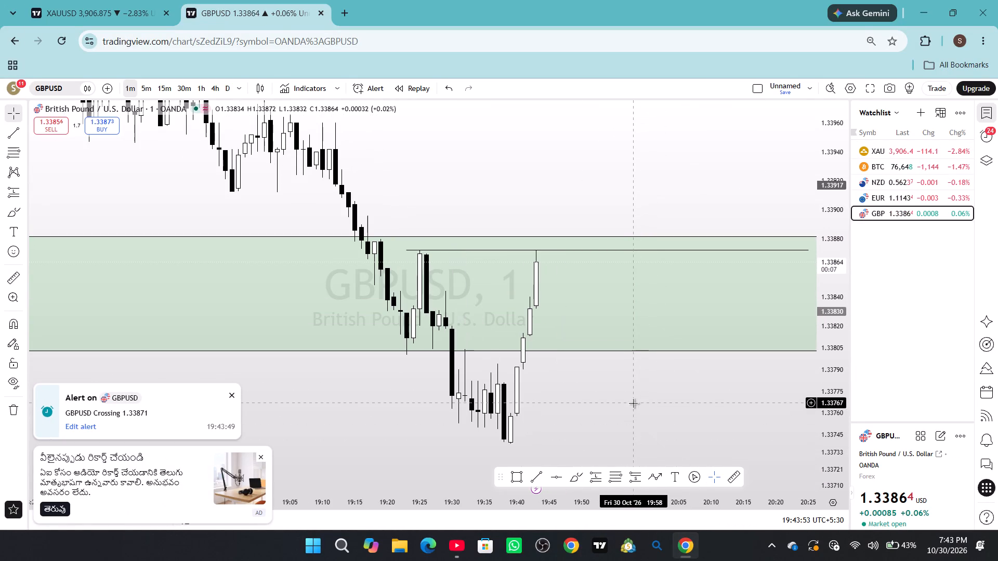
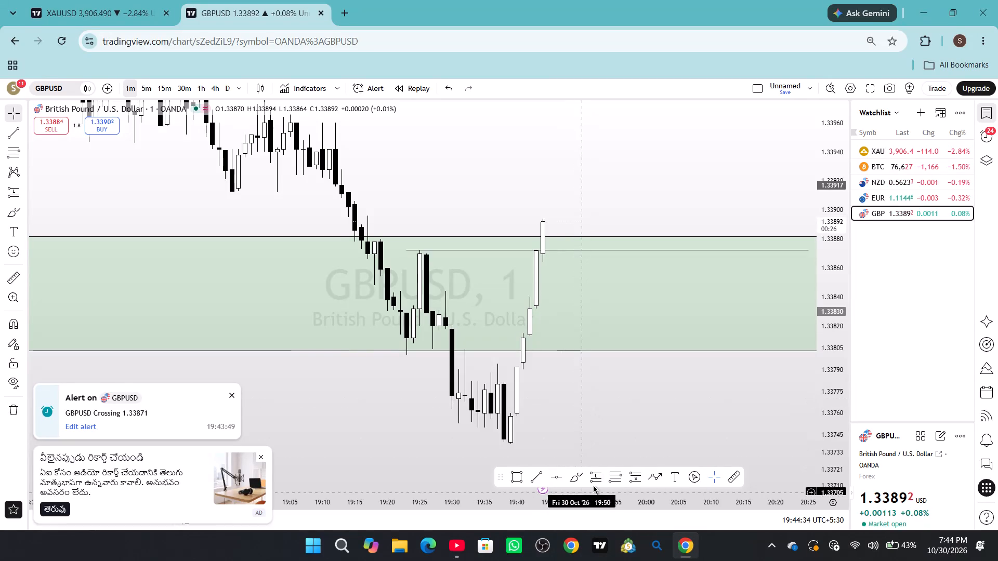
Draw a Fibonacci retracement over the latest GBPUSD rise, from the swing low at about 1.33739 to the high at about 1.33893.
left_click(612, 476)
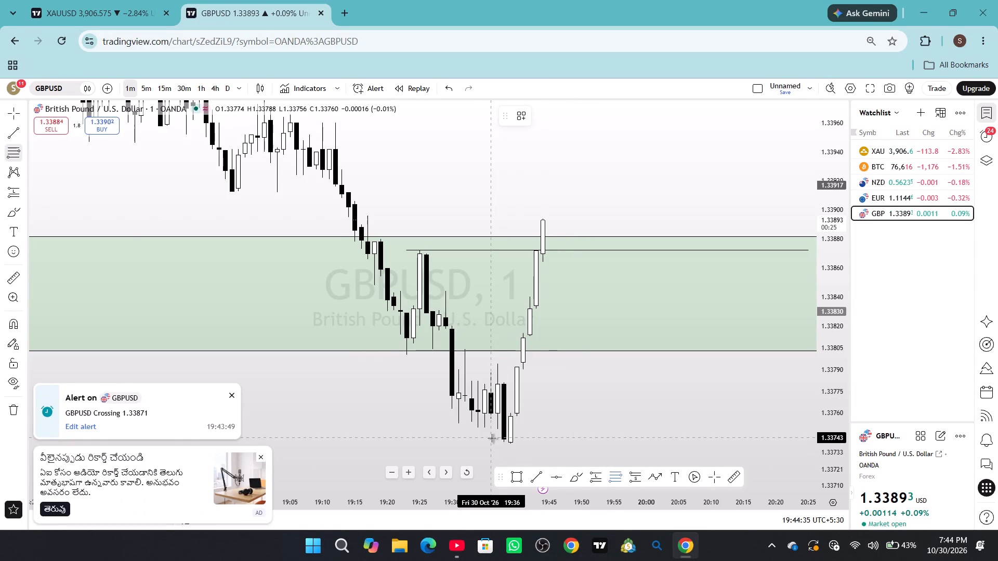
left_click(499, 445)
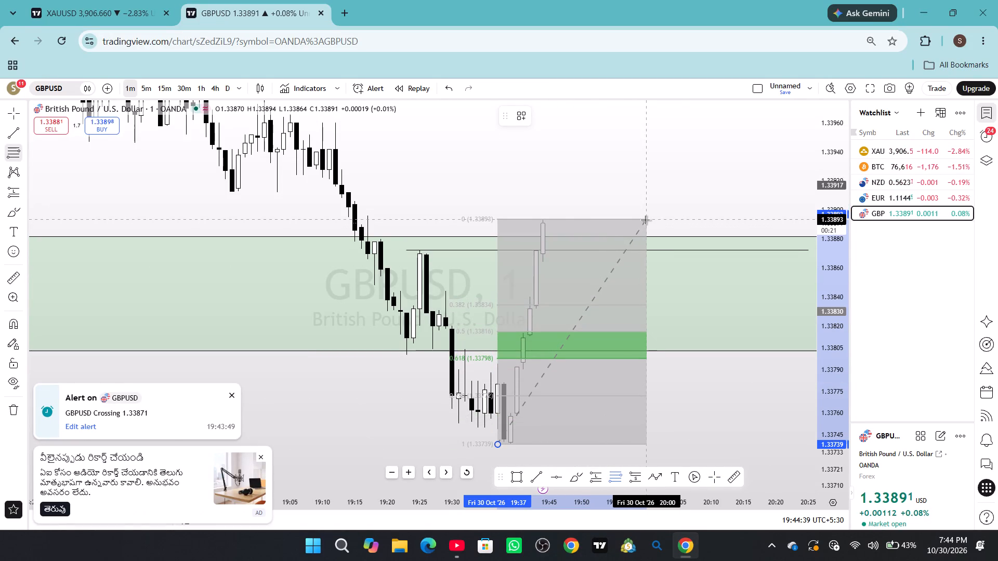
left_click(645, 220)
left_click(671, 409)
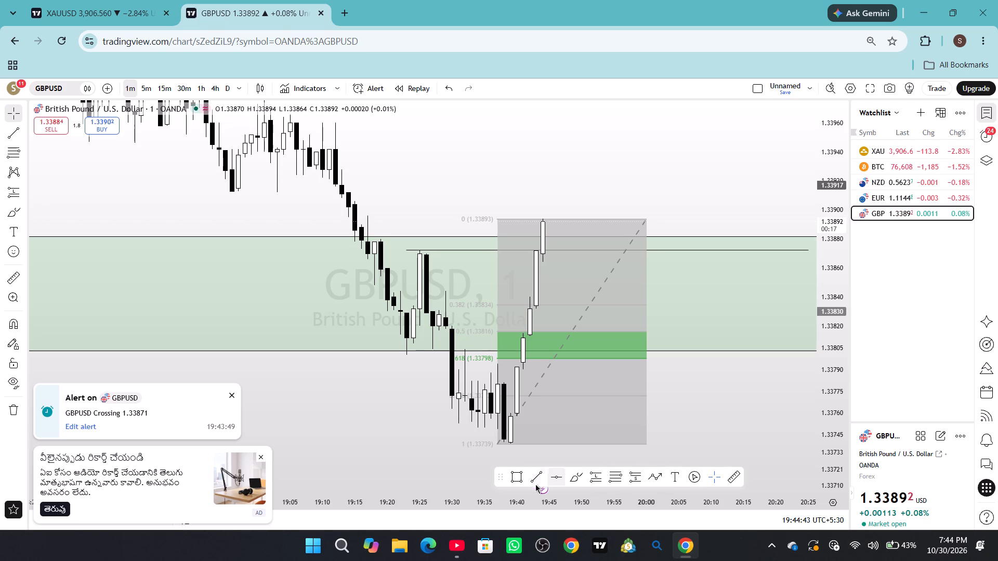
Draw a green-filled rectangle from 19:22 to 20:00 between about 1.33813 and 1.33800 at the large green zone's lower edge.
left_click(516, 480)
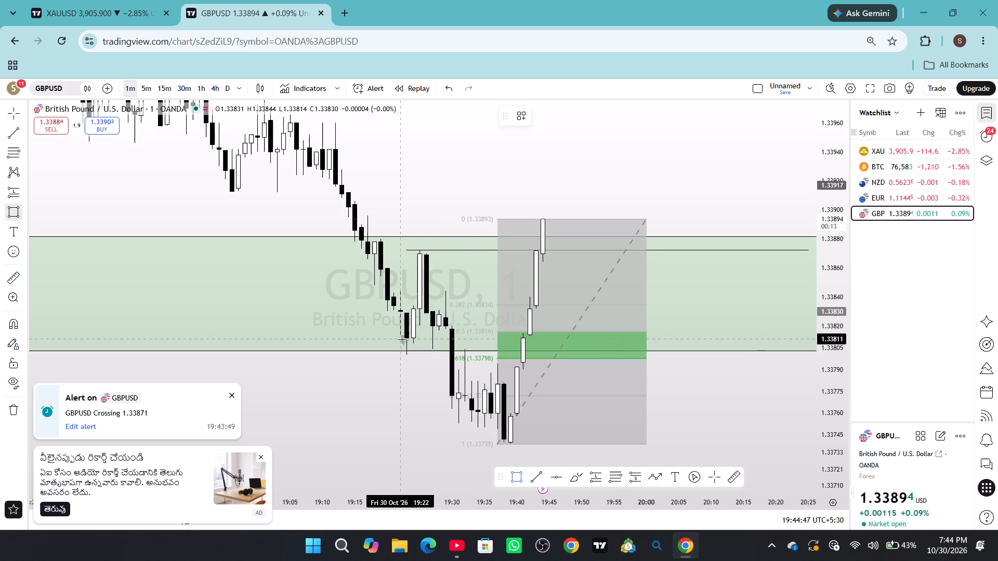
left_click(402, 339)
left_click(660, 355)
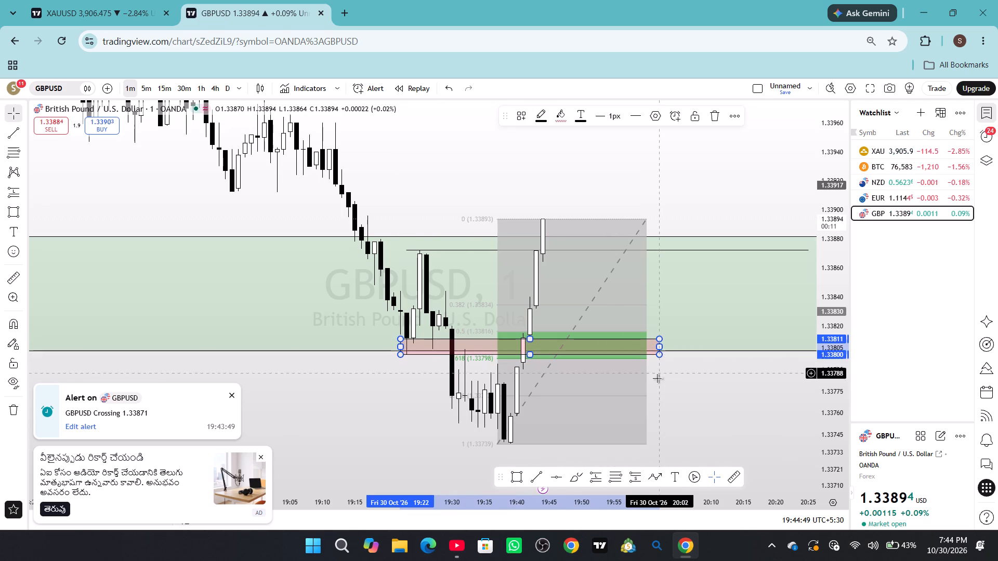
left_click(657, 378)
left_click(401, 340)
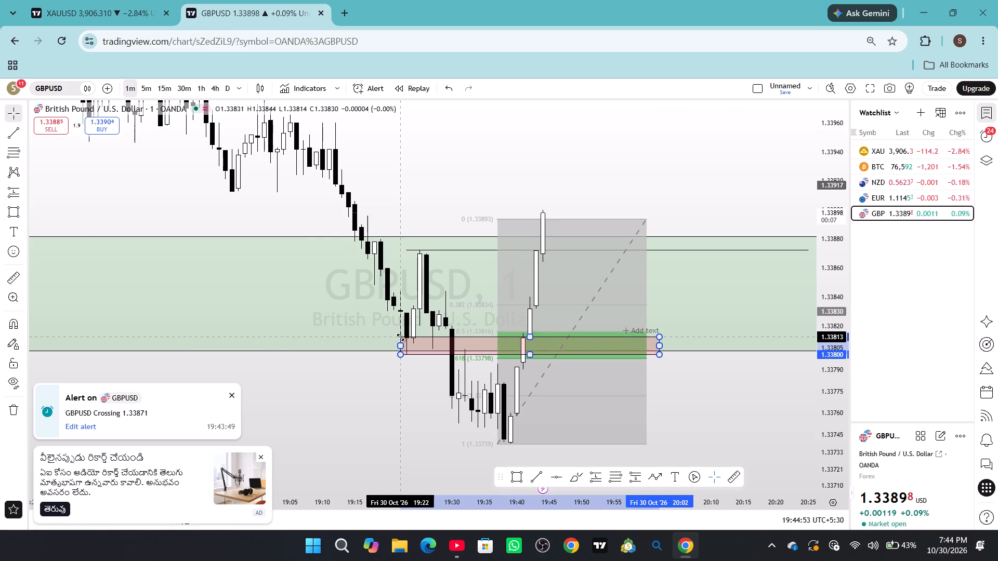
left_click(563, 122)
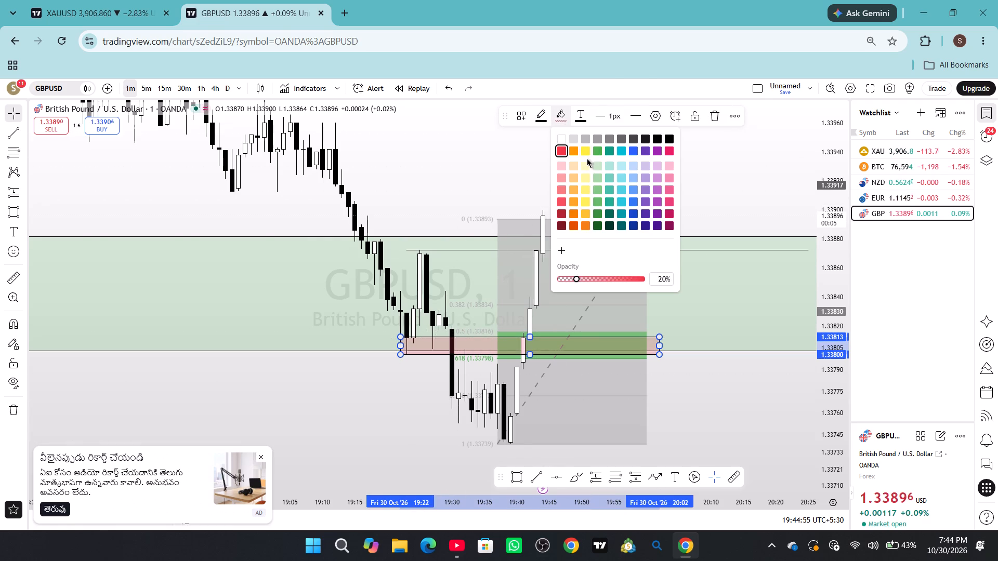
left_click(596, 150)
left_click(686, 386)
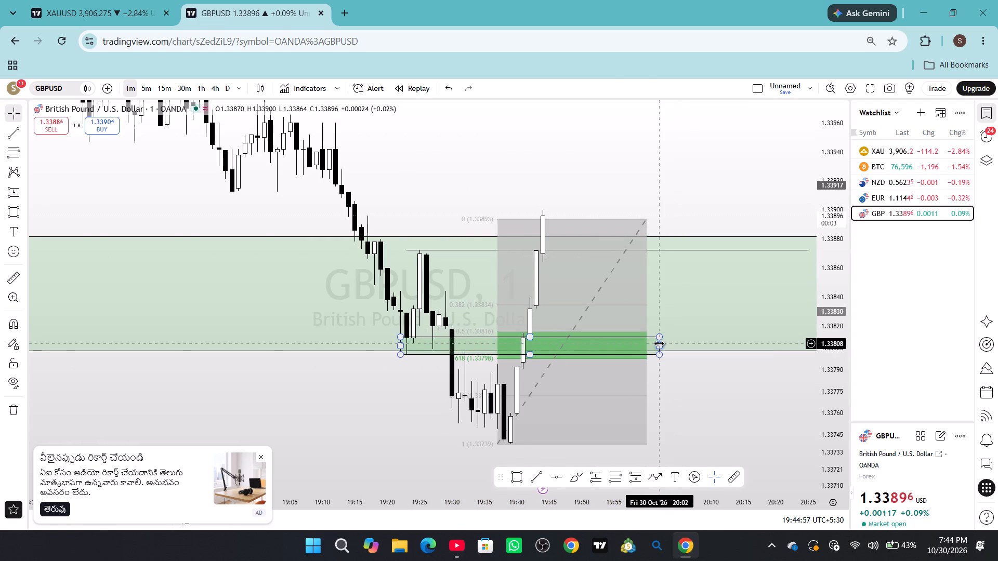
left_click_drag(659, 343, 646, 343)
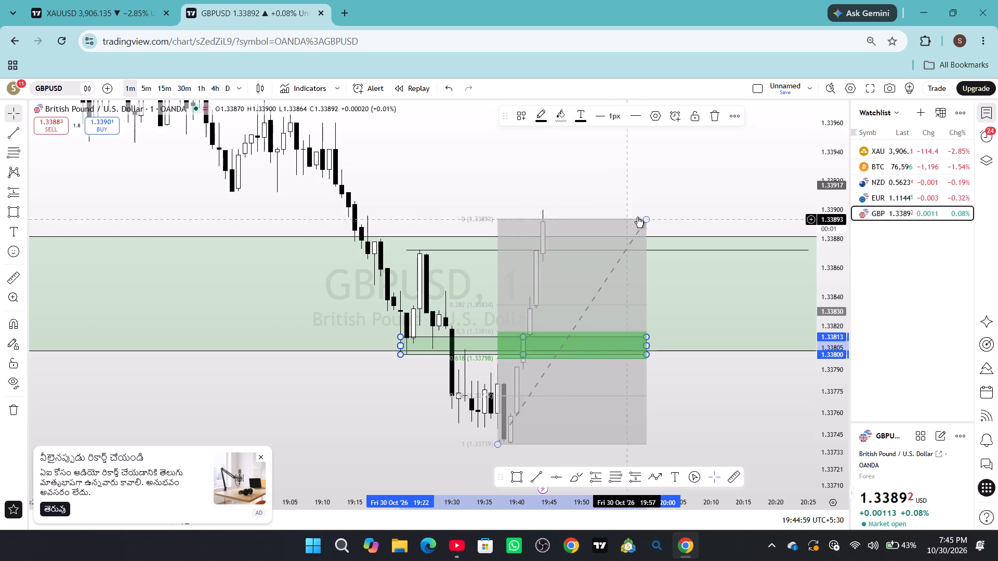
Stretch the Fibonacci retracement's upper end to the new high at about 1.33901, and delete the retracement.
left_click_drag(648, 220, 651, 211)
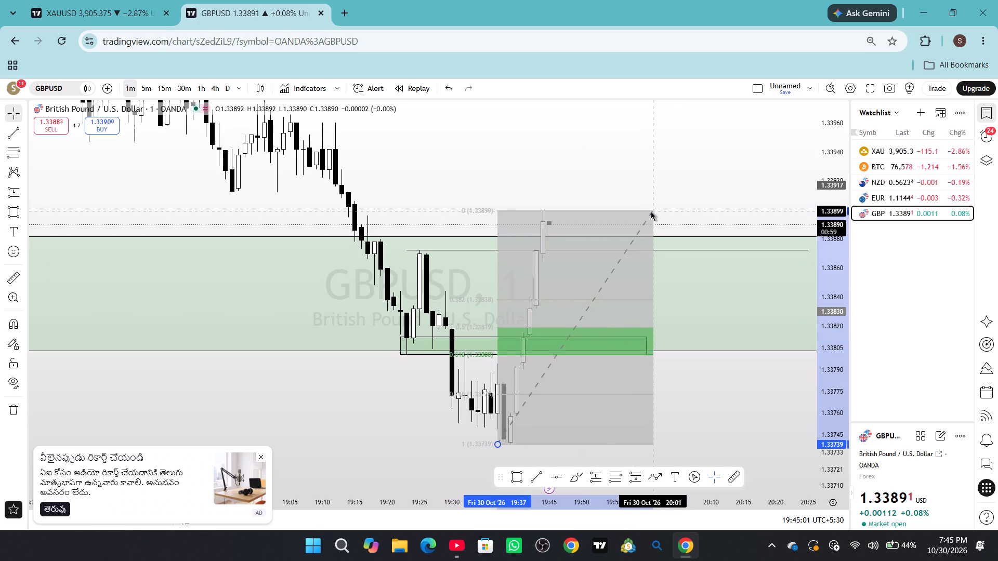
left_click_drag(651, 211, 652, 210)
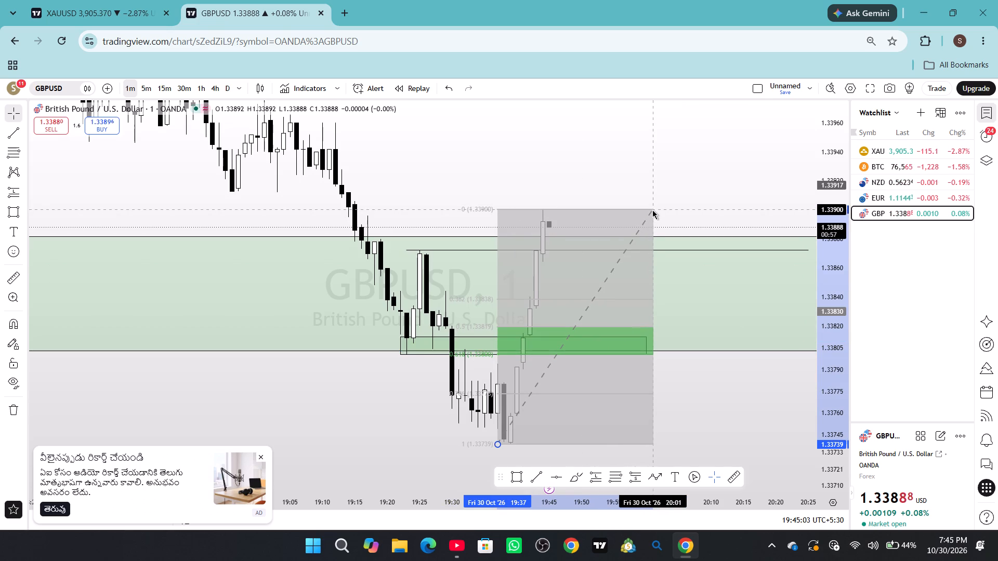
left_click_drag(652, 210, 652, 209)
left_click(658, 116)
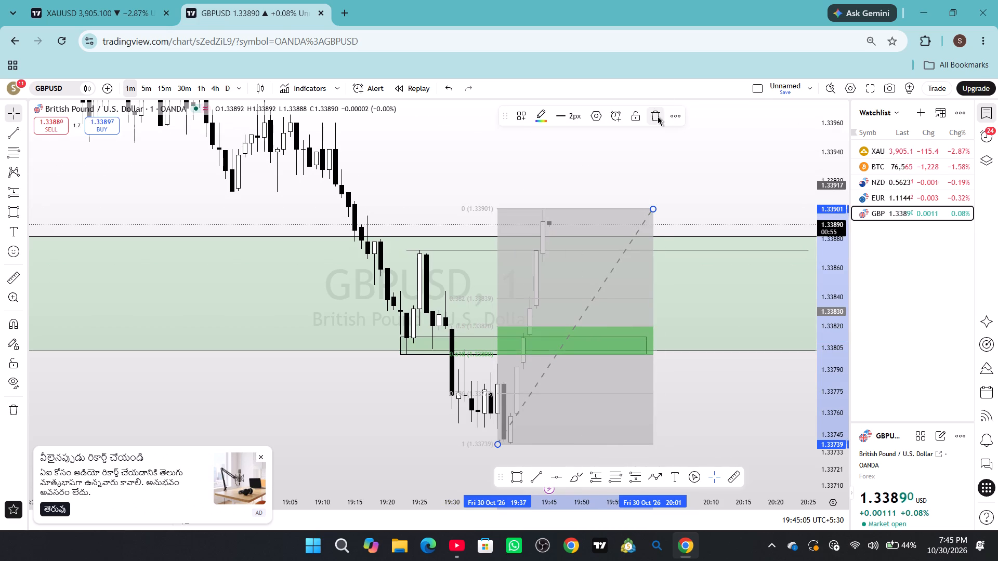
Examine GBPUSD around the marked zones on the five-minute timeframe and return to the one-minute chart.
left_click_drag(825, 349, 825, 300)
left_click_drag(677, 398, 709, 400)
left_click_drag(828, 171, 835, 266)
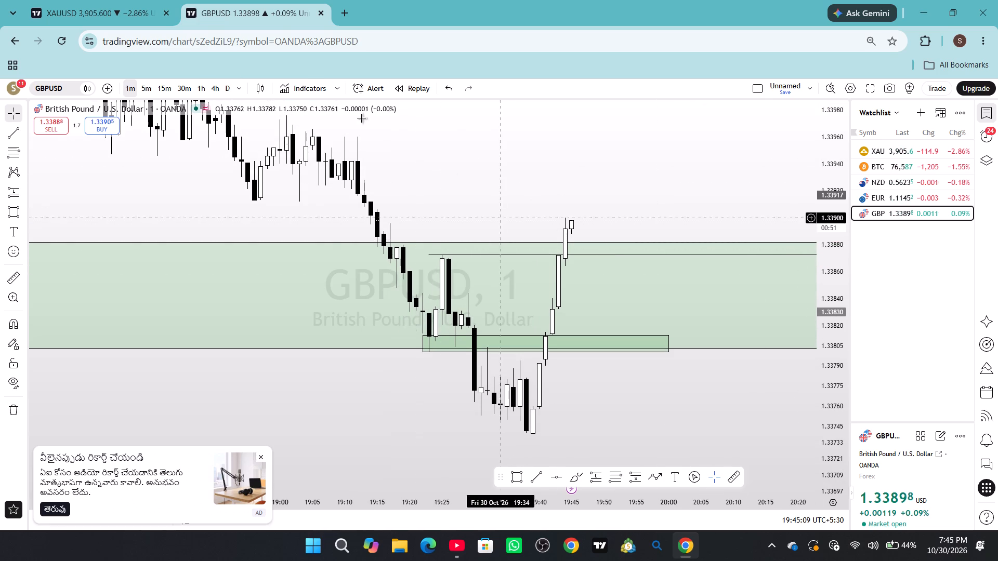
left_click(146, 89)
scroll(573, 365, "down", 2)
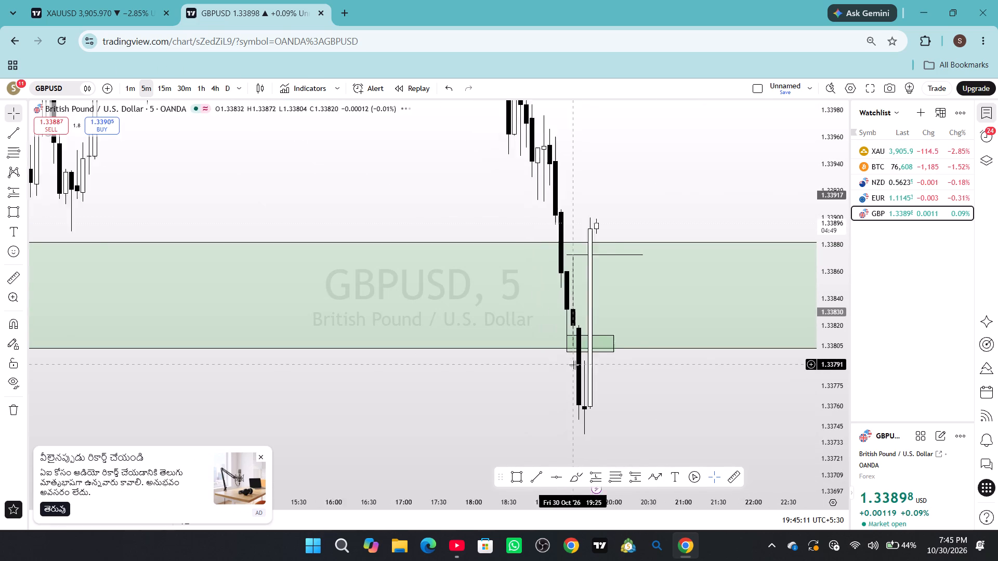
scroll(649, 415, "up", 3)
left_click_drag(828, 160, 843, 396)
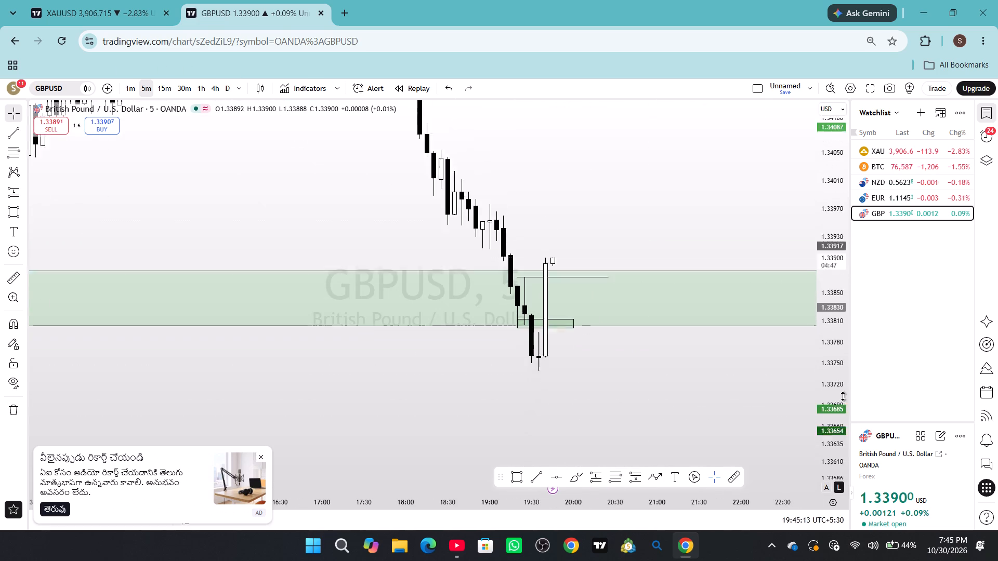
left_click_drag(843, 396, 831, 330)
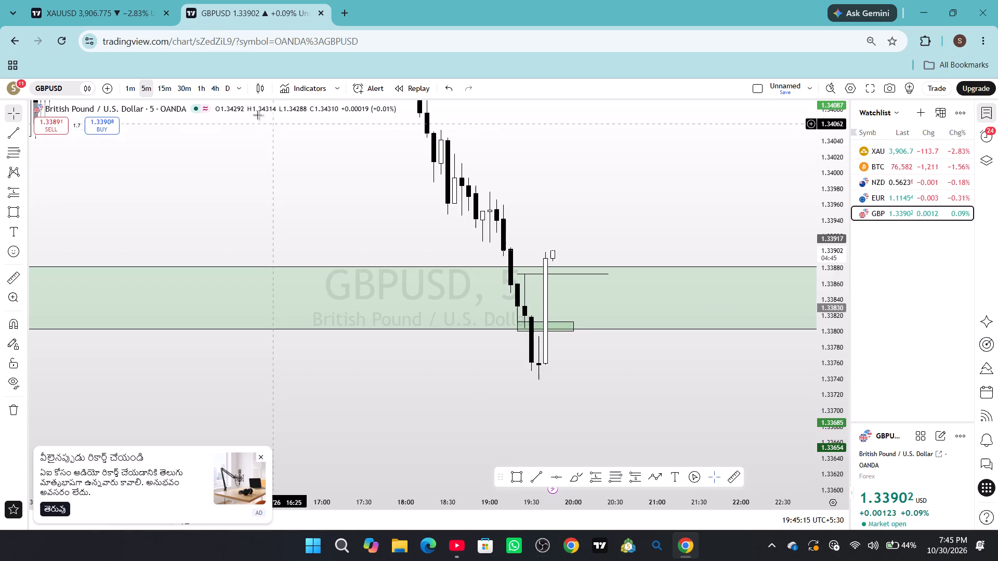
left_click(131, 89)
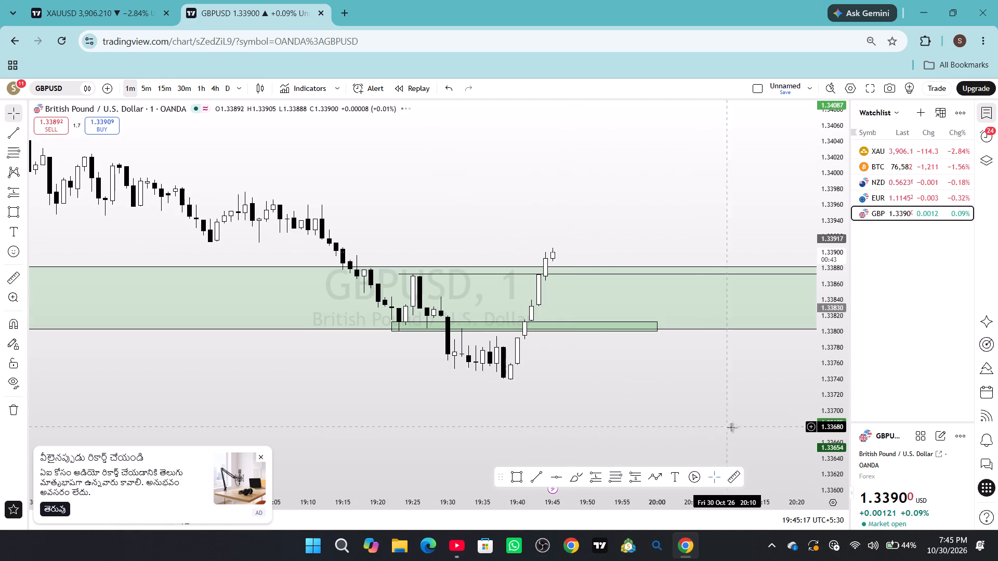
left_click_drag(832, 369, 813, 283)
left_click_drag(674, 189, 624, 189)
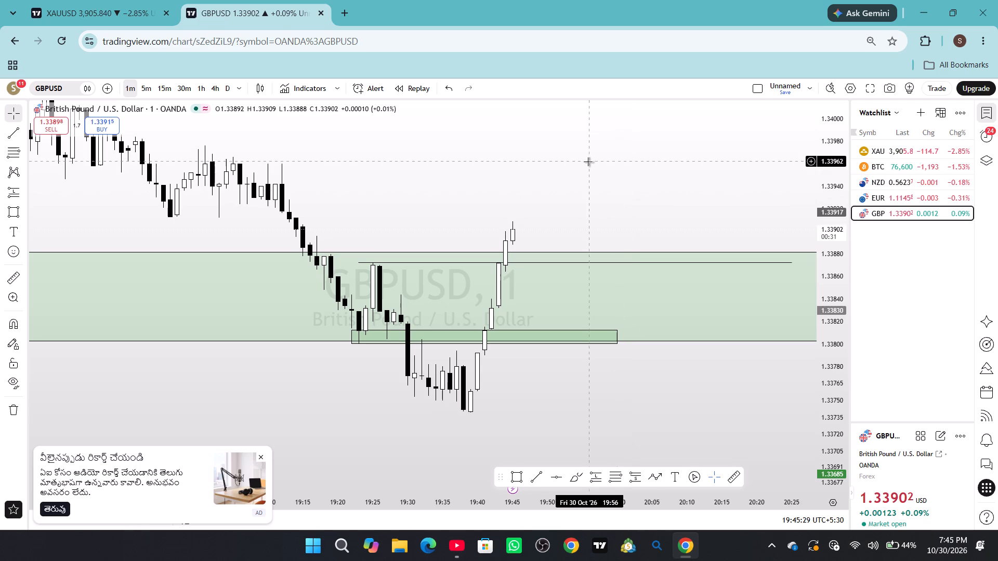
Draw a thin rectangle from 19:24 to 20:02 between about 1.33873 and 1.33868, along the line inside the green zone.
left_click(514, 477)
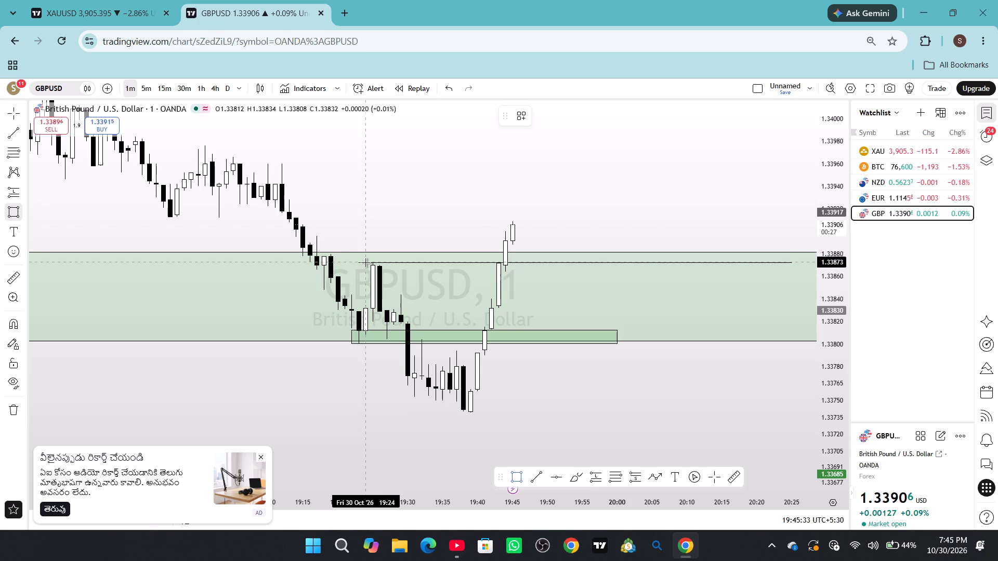
left_click(365, 262)
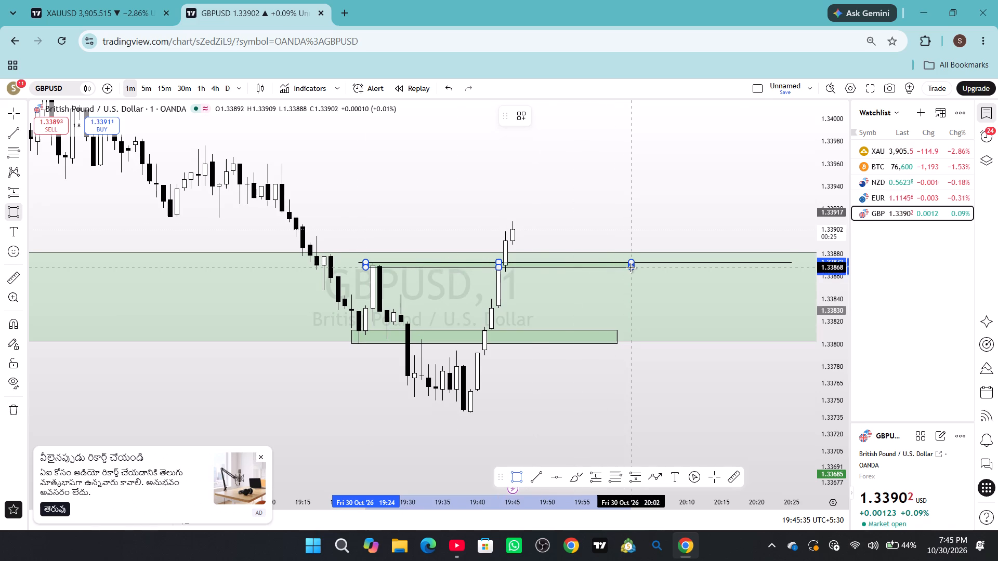
left_click(631, 268)
left_click(645, 399)
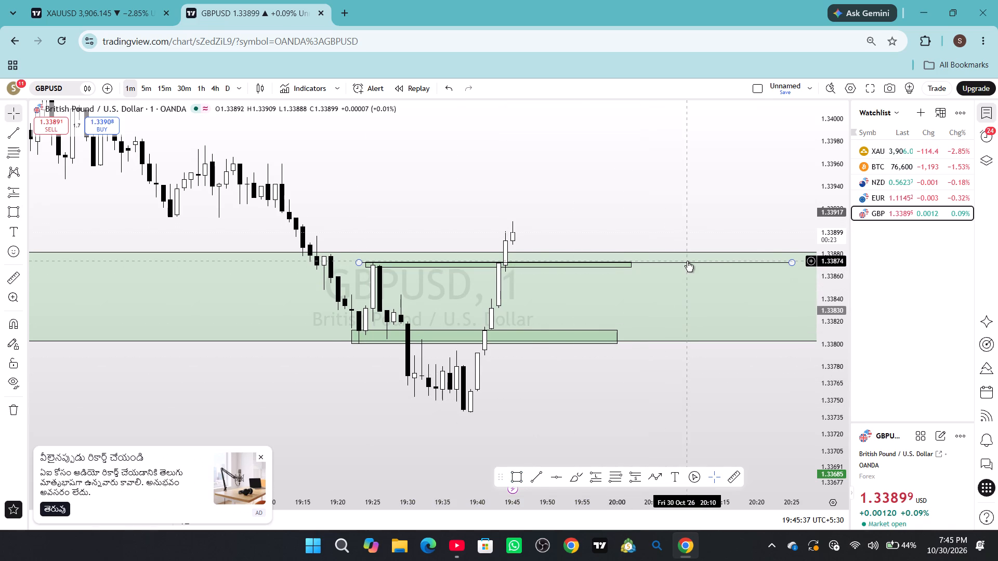
Delete the old horizontal line running through the thin upper rectangle.
left_click(687, 261)
left_click(690, 117)
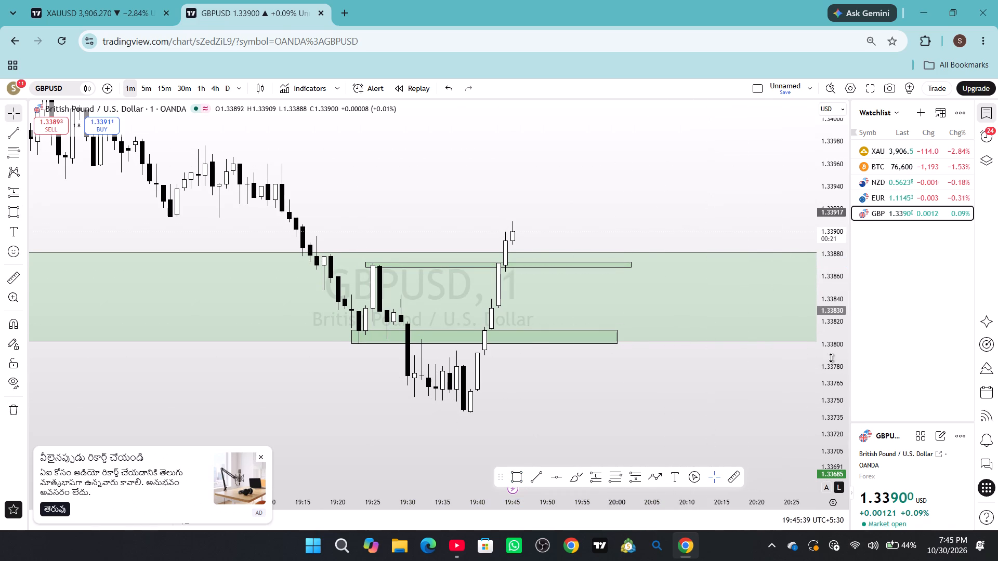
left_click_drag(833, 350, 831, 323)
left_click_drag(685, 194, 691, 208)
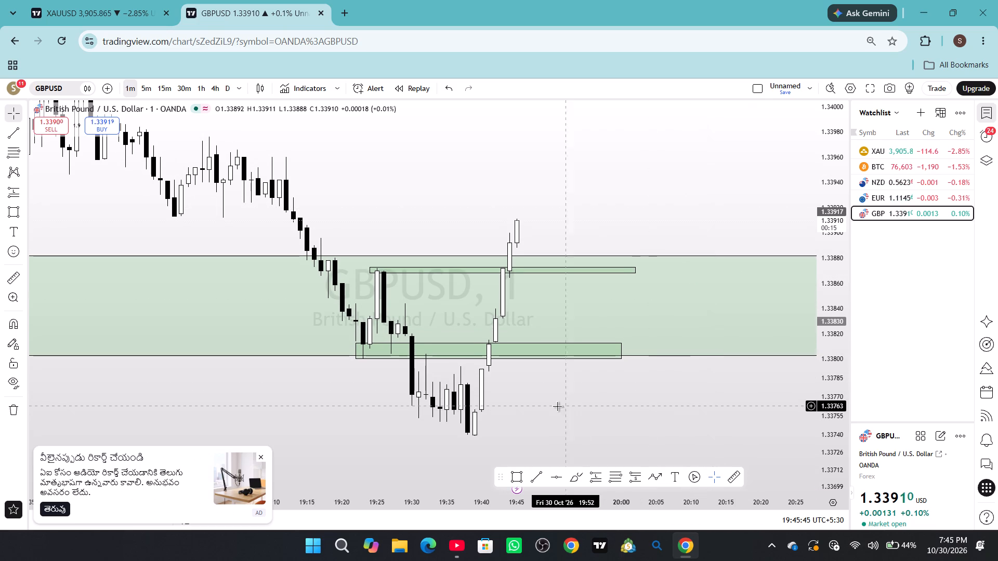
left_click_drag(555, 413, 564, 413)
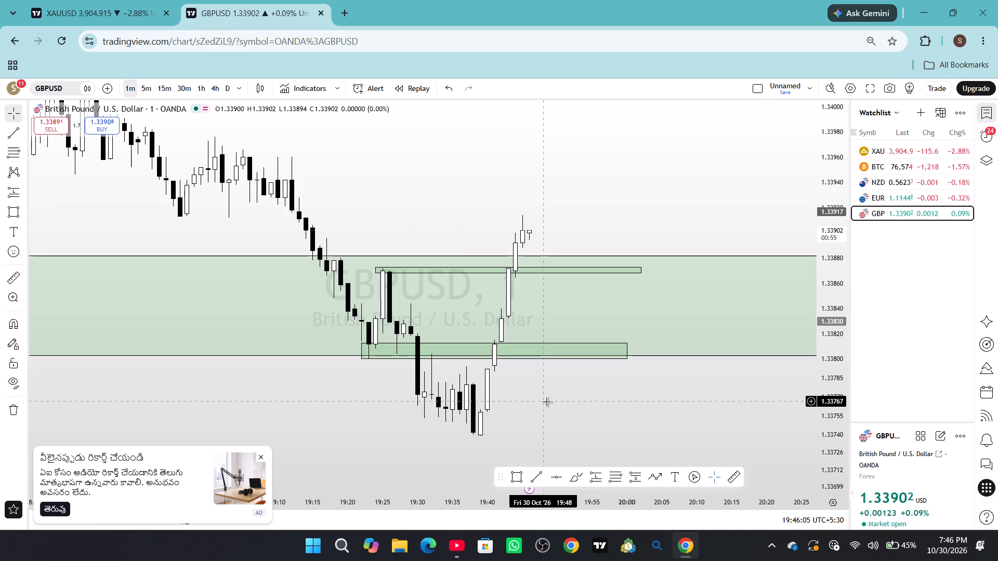
Minimize the browser, open MetaTrader 5 from the desktop and maximize its window.
left_click(907, 2)
left_click(915, 6)
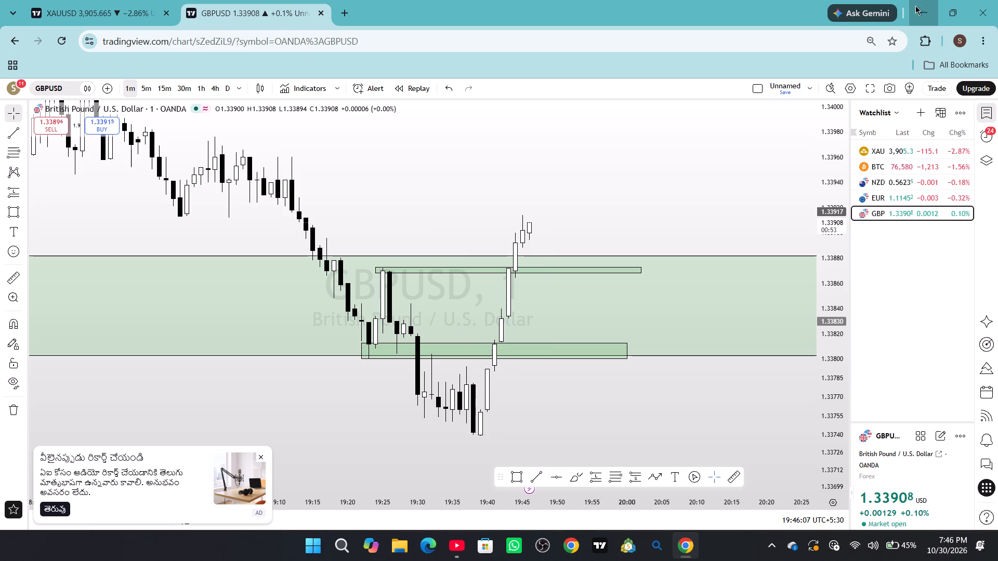
left_click(926, 9)
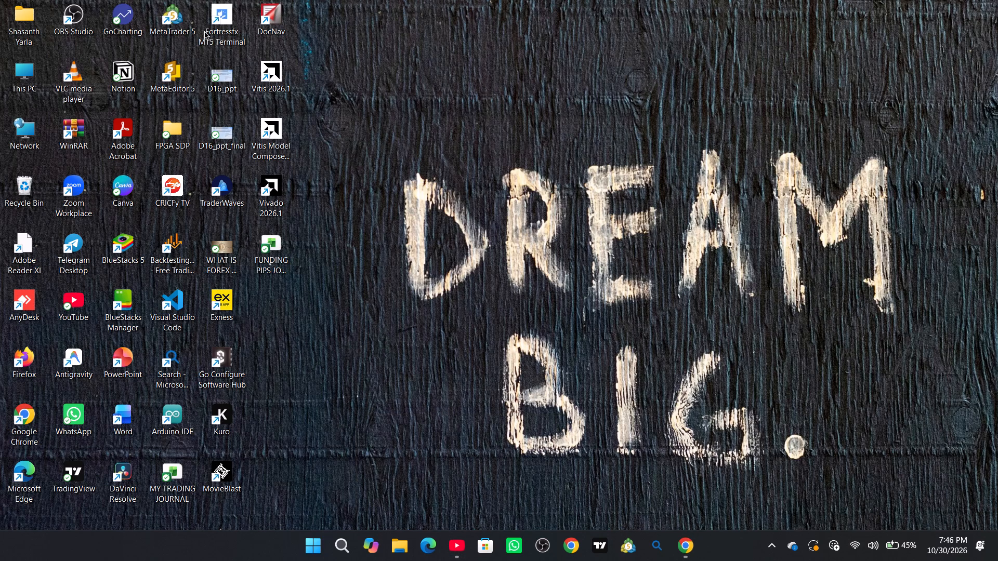
double_click(176, 25)
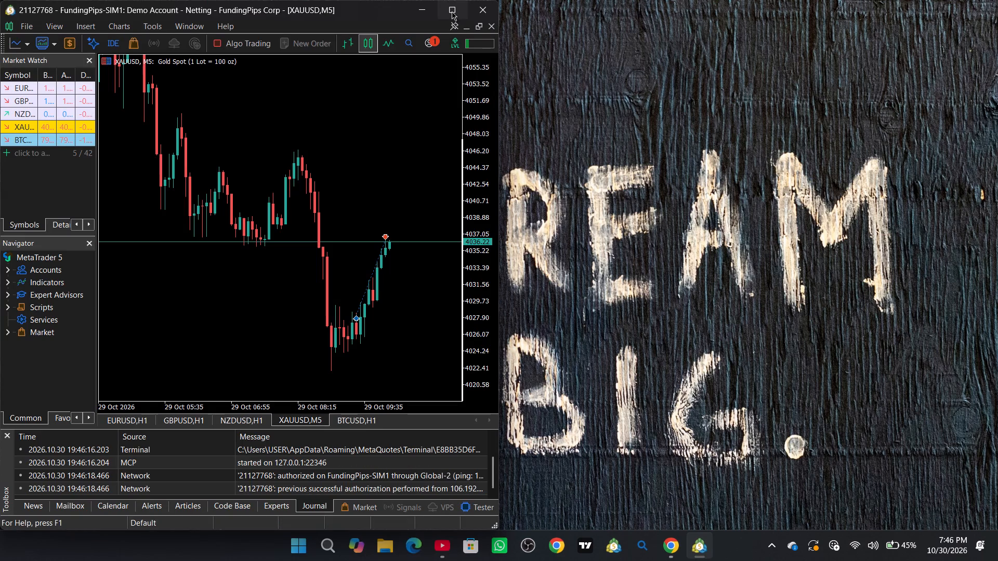
left_click(453, 10)
left_click(881, 266)
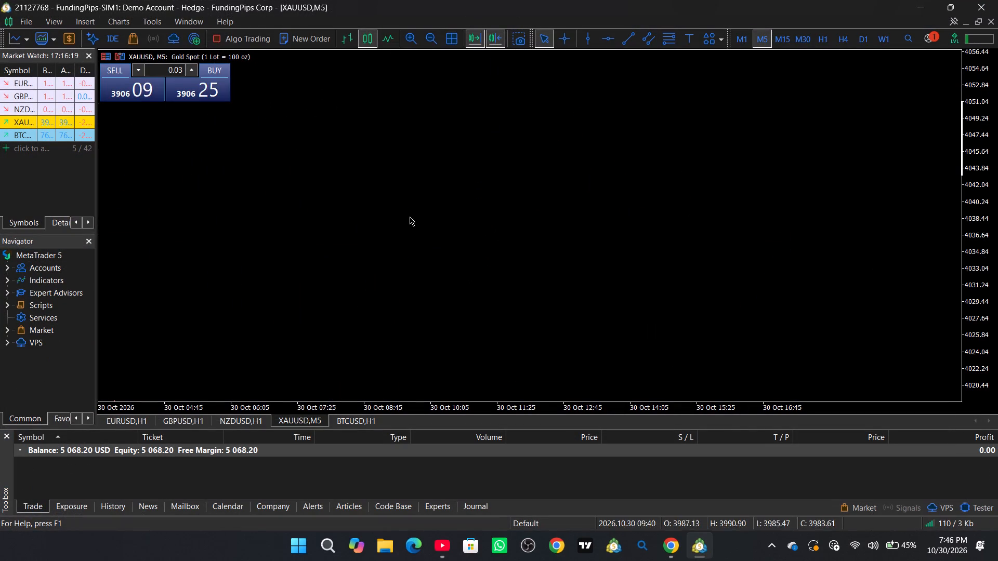
Show the GBPUSD chart on the M1 timeframe, with its price scale enlarged around the latest candles.
left_click(180, 421)
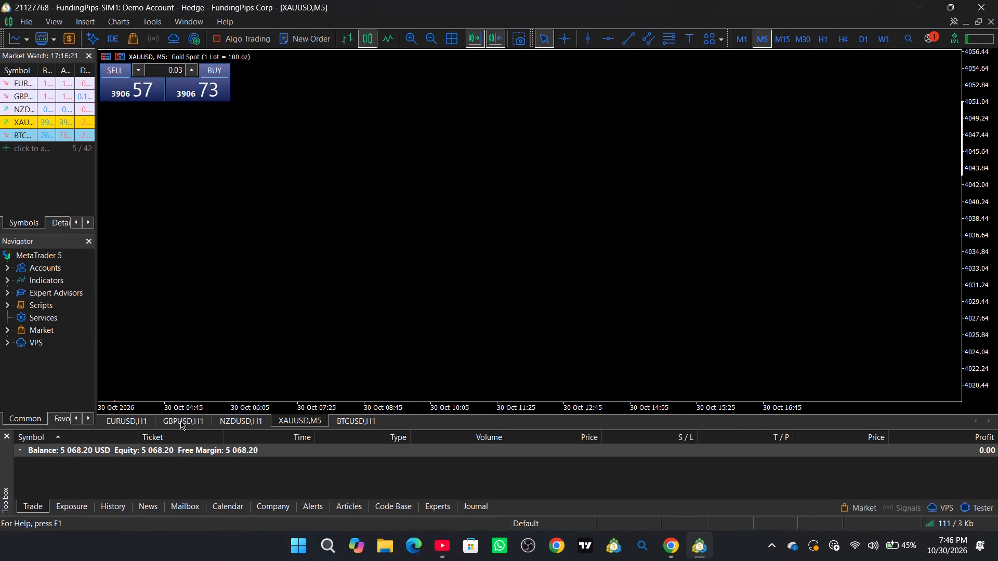
left_click(746, 42)
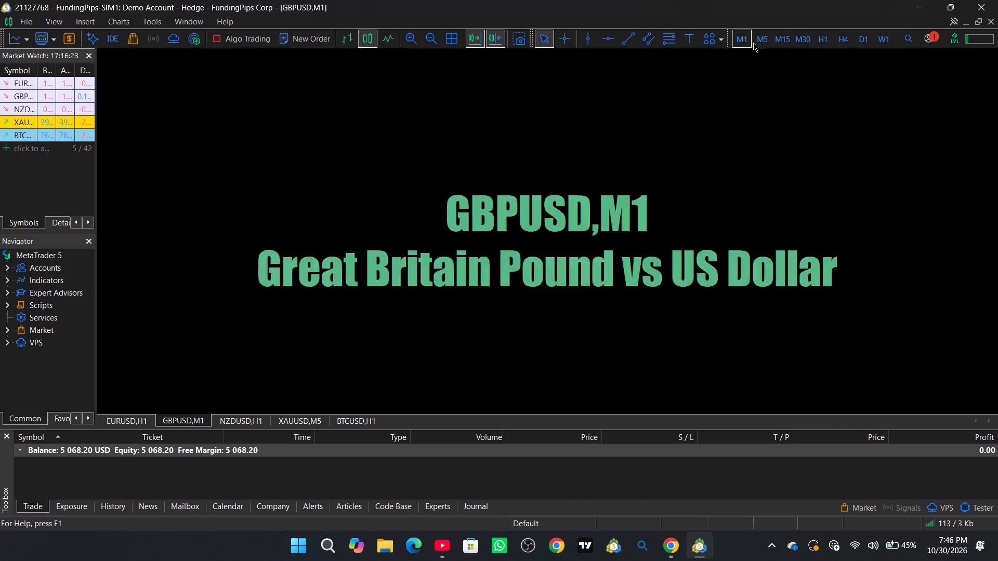
left_click_drag(984, 279, 954, 138)
left_click_drag(841, 118, 822, 214)
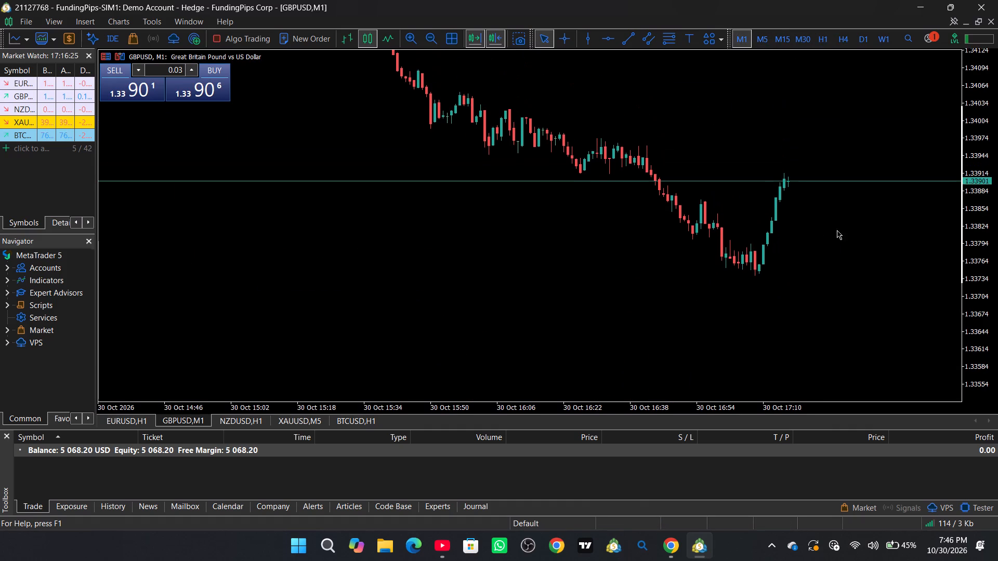
left_click_drag(983, 280, 973, 253)
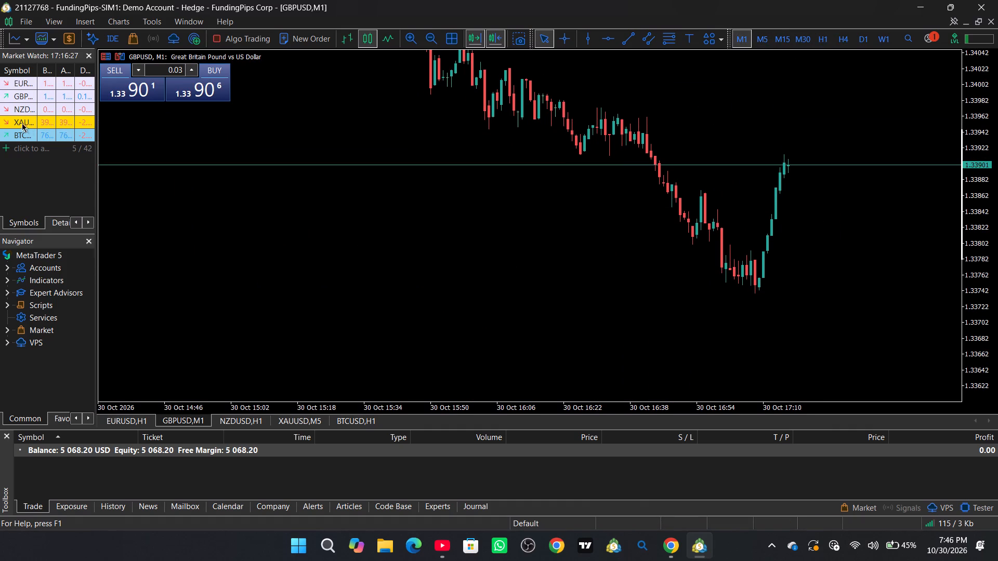
Open a new market order for GBPUSD.
double_click(22, 99)
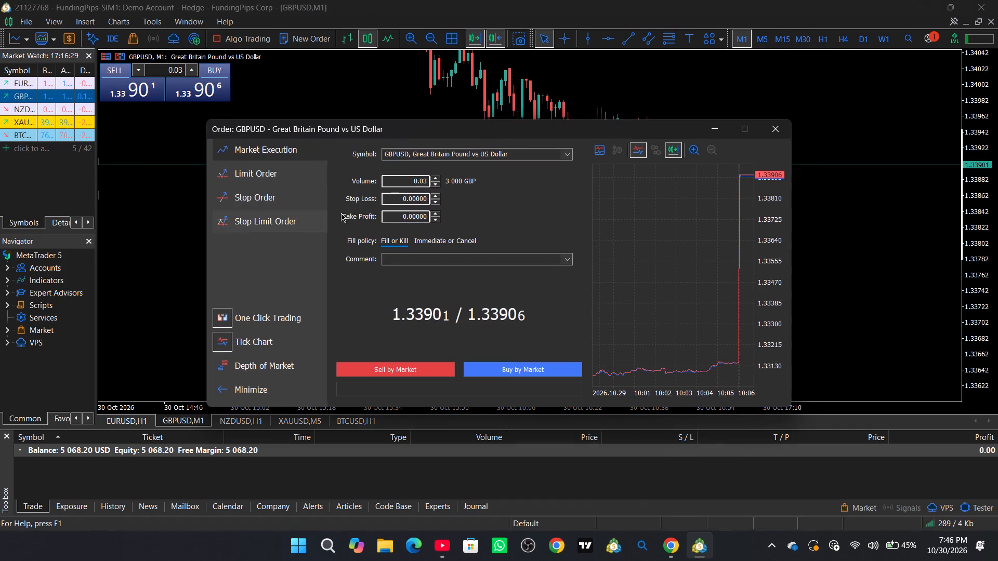
left_click(405, 196)
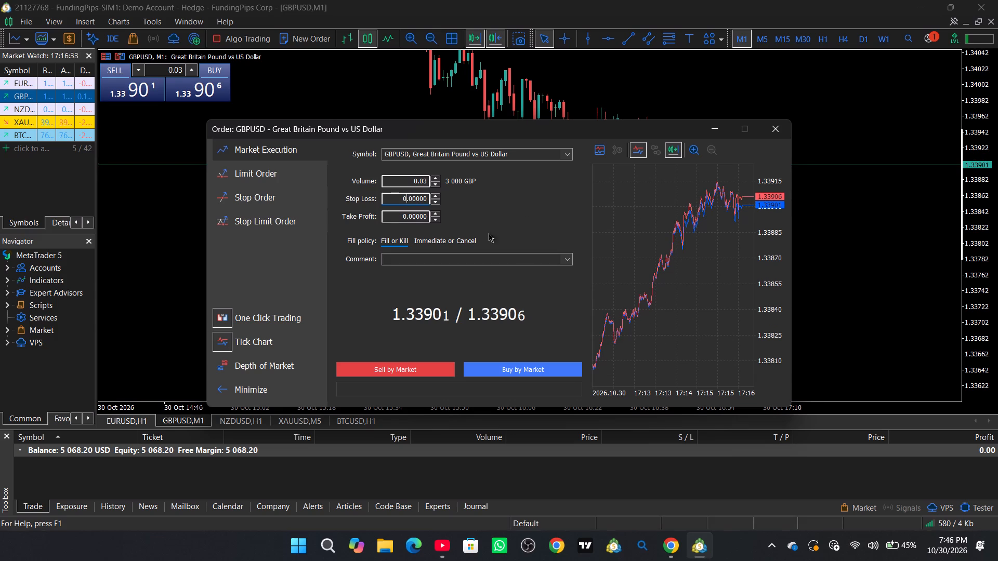
Switch to the browser's GBPUSD chart and draw a long position with entry about 1.33873 and stop about 1.33795, below the lower rectangle.
left_click(675, 548)
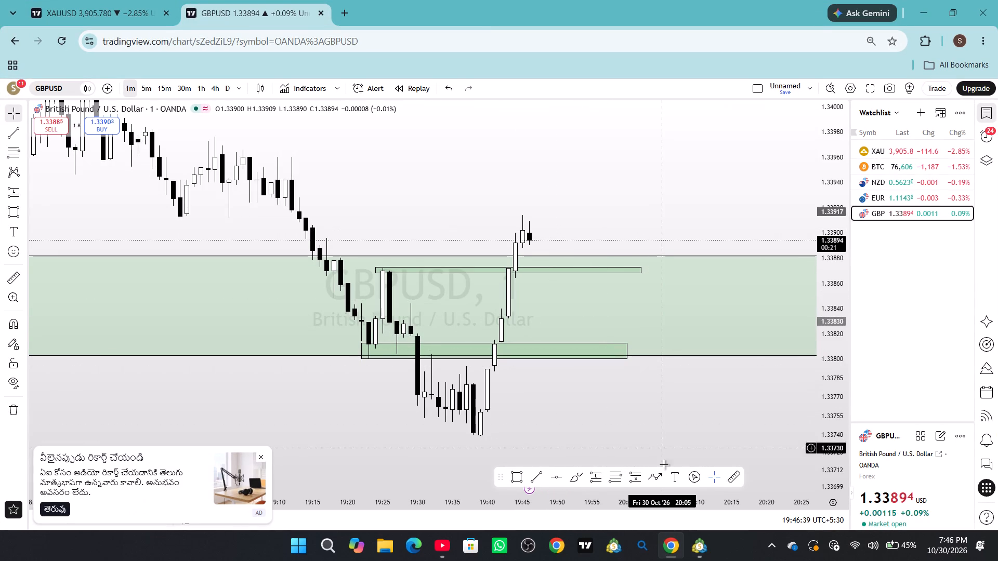
left_click(594, 478)
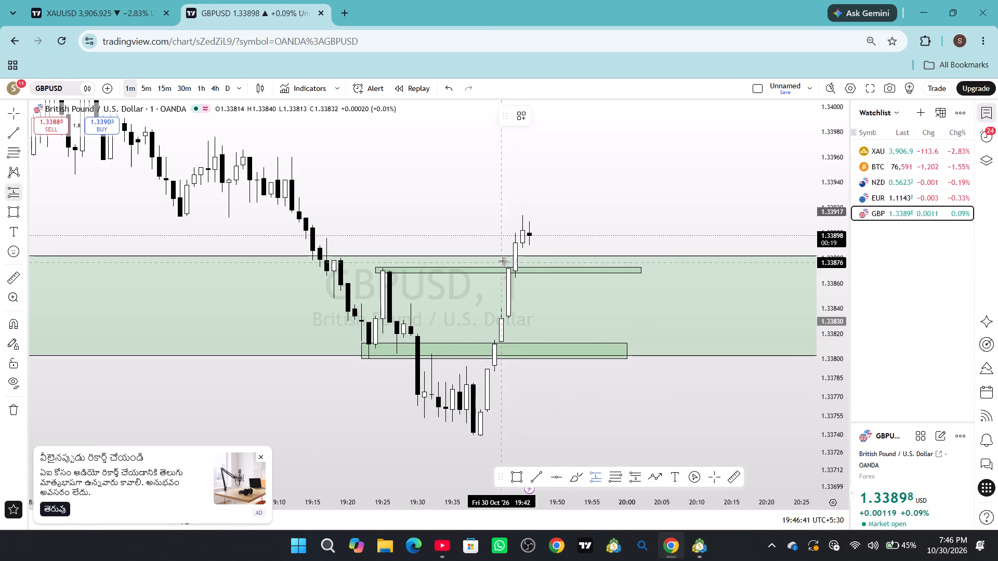
left_click(537, 267)
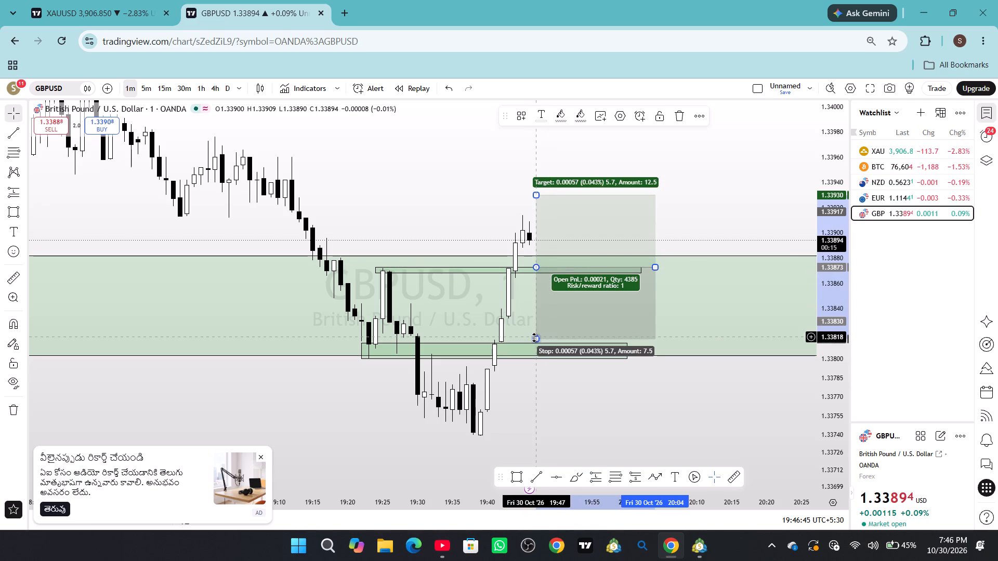
left_click_drag(534, 337, 554, 362)
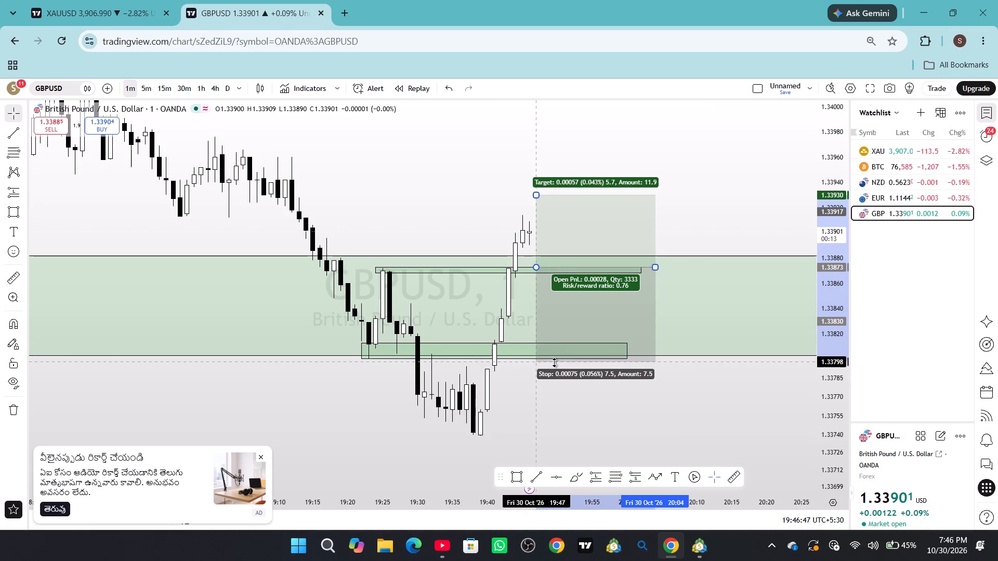
left_click_drag(554, 362, 555, 362)
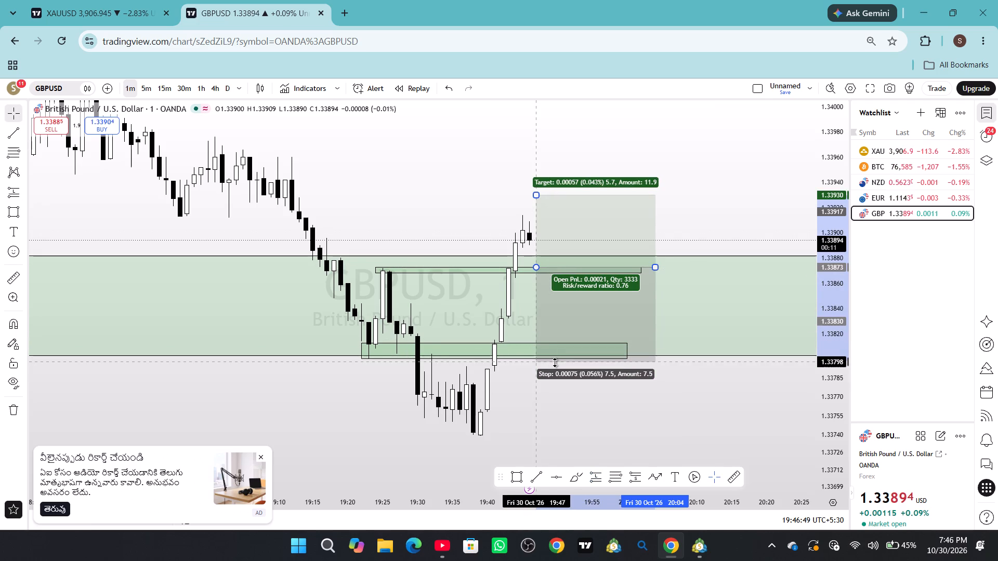
left_click_drag(555, 362, 556, 365)
left_click(570, 418)
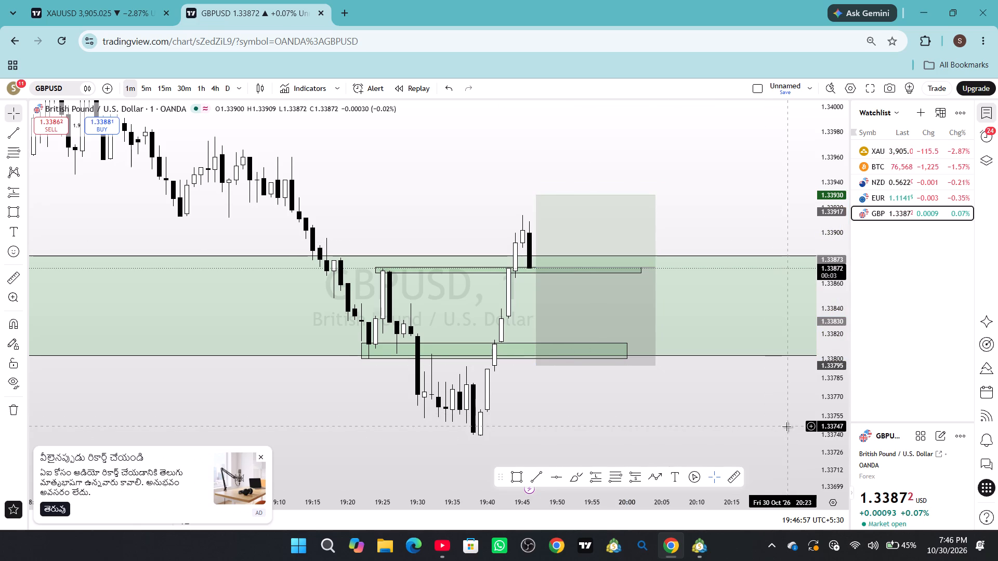
Return to MetaTrader 5 and set the GBPUSD order's stop loss to 1.33795.
left_click(688, 549)
type("1.33795")
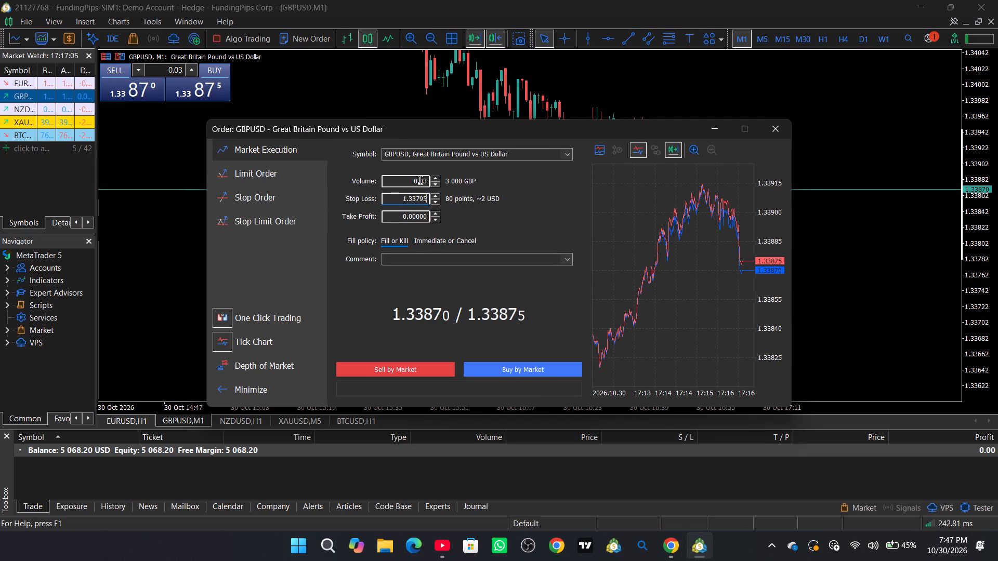
Set the GBPUSD order's volume to 0.20.
left_click_drag(428, 181, 423, 182)
key("BackSpace")
key("BackSpace")
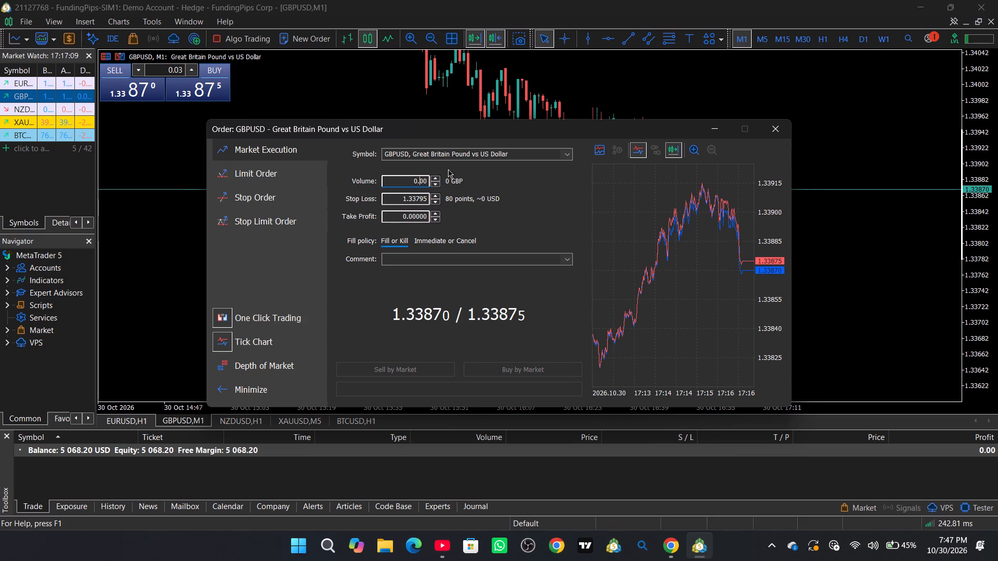
key("3")
key("BackSpace")
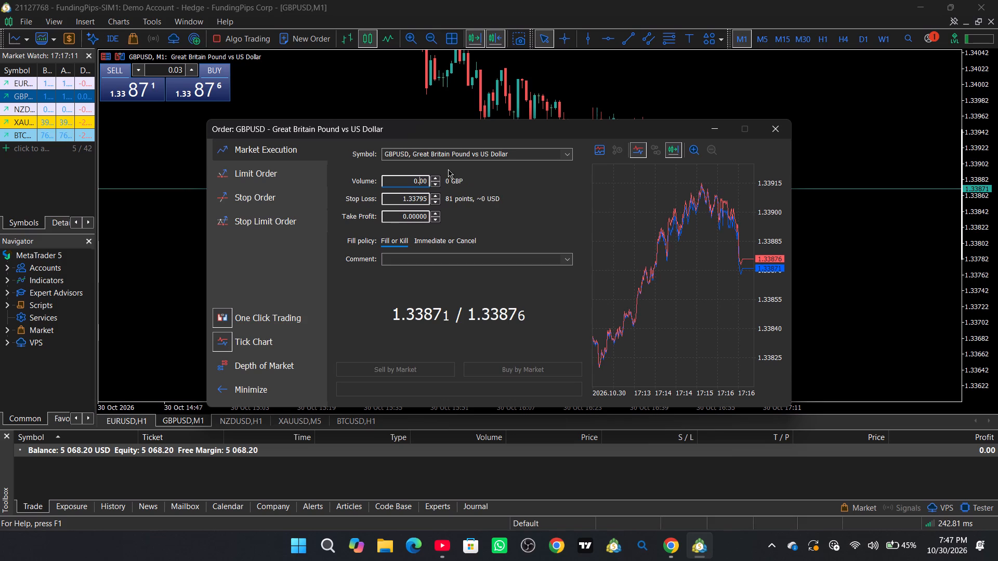
key("2")
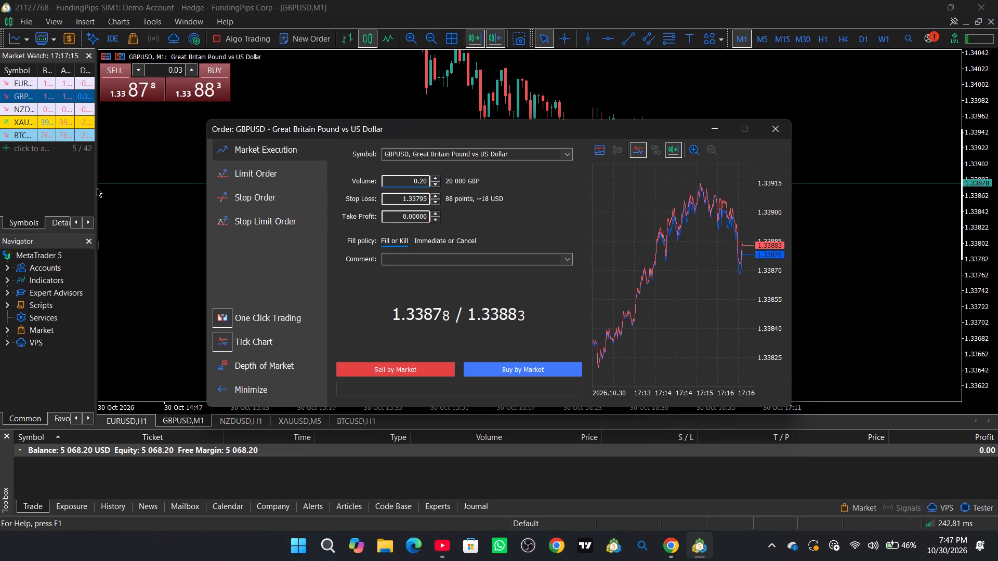
Minimize the order window and arrange MetaTrader 5 and the browser chart side by side.
left_click(718, 131)
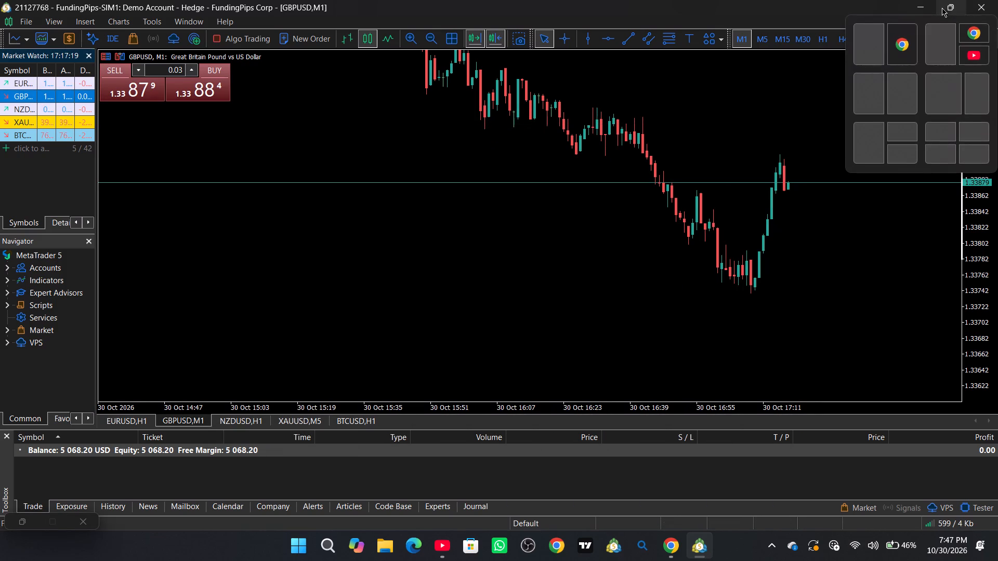
left_click(913, 35)
Raise the long position's target on the browser's GBPUSD chart to about 1.34075.
left_click_drag(711, 379, 724, 374)
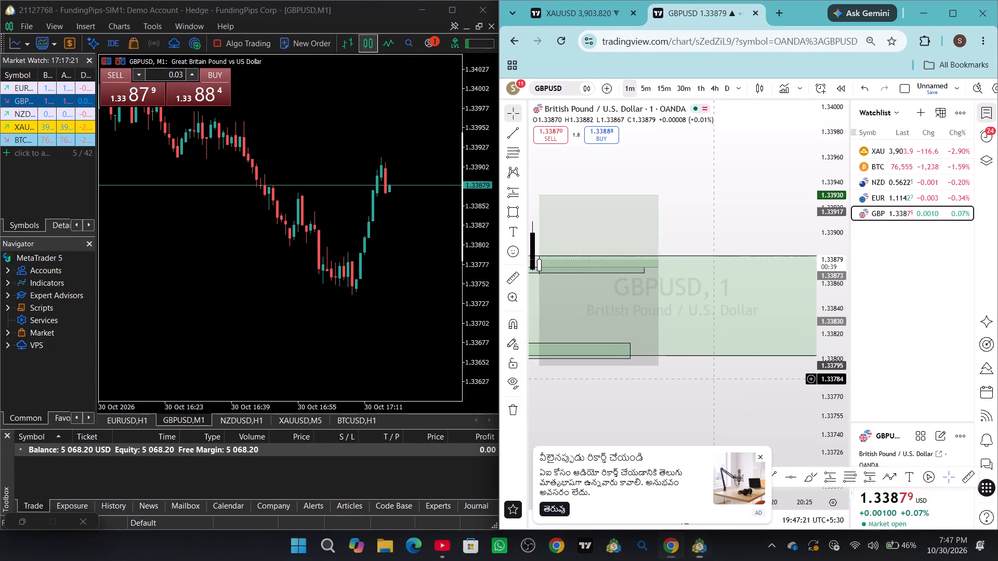
left_click_drag(724, 374, 825, 361)
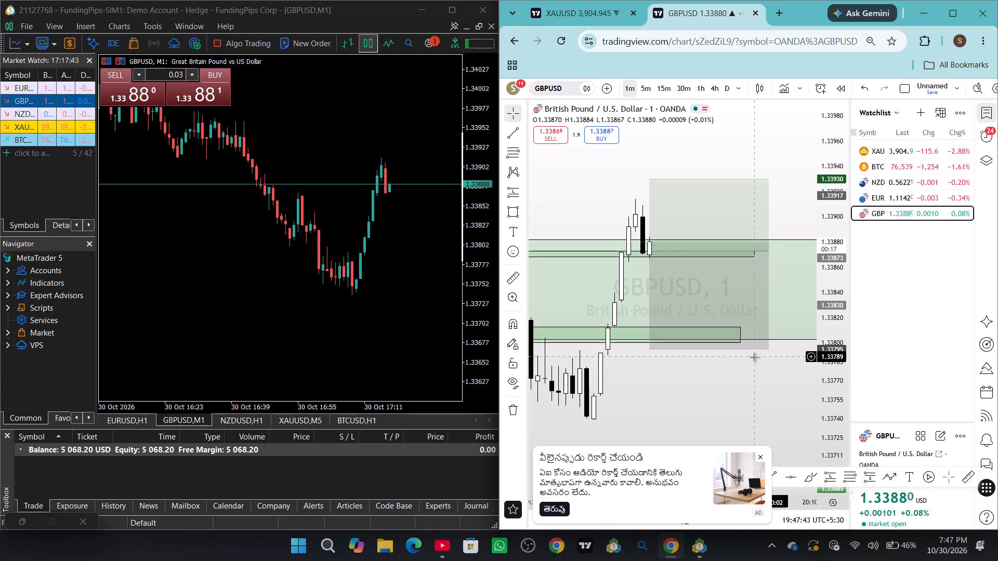
left_click_drag(832, 152, 823, 271)
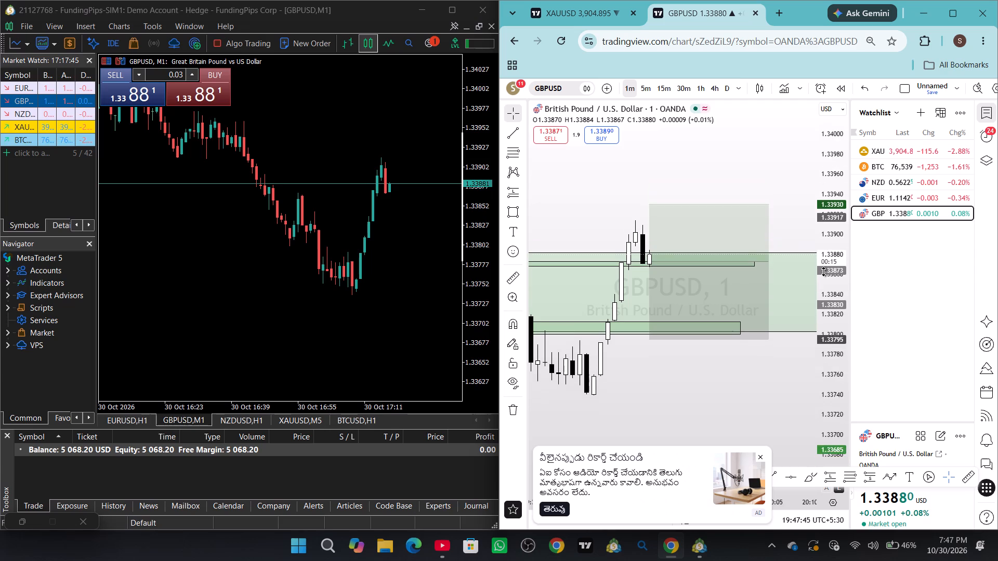
left_click_drag(823, 271, 817, 337)
left_click_drag(651, 232, 637, 130)
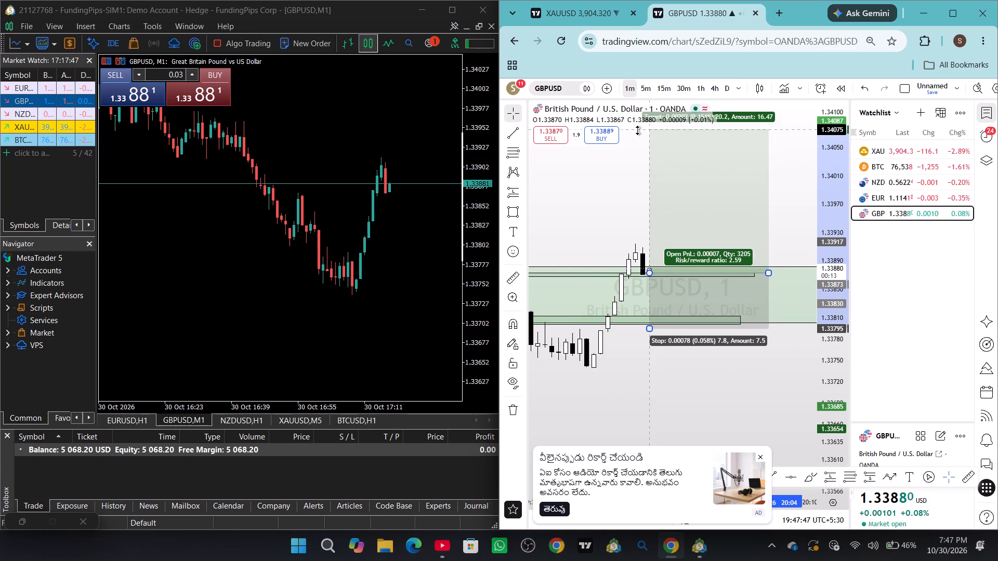
left_click_drag(637, 130, 637, 130)
left_click(771, 171)
Examine GBPUSD on the 5-minute timeframe around the green zone and the long position.
scroll(788, 239, "down", 5)
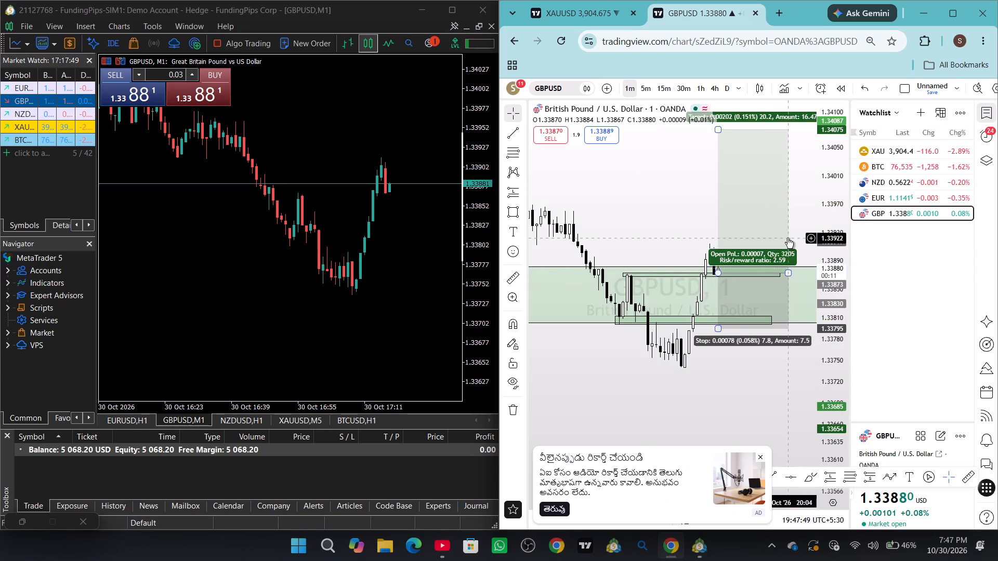
scroll(787, 237, "down", 5)
left_click_drag(677, 191, 603, 209)
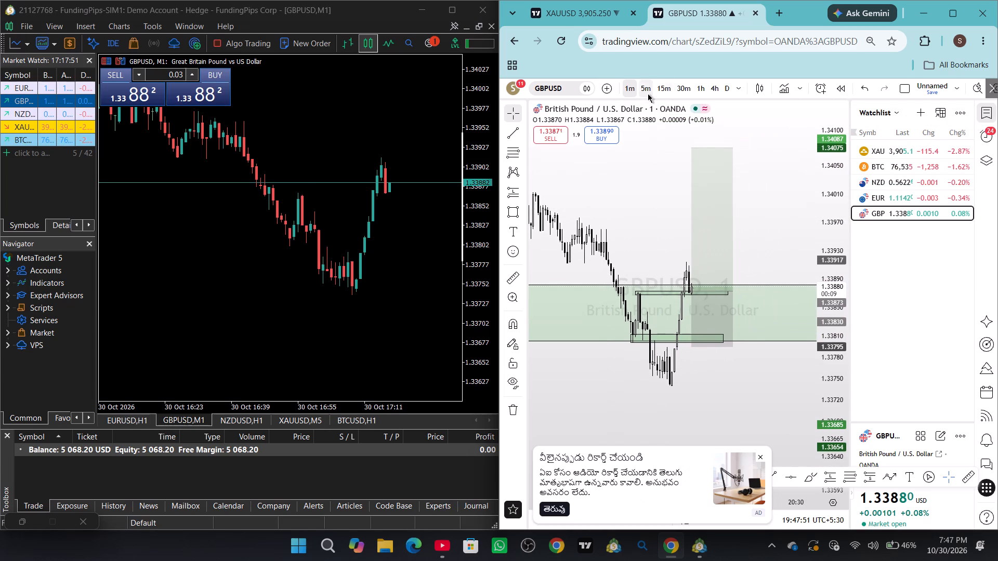
left_click(648, 94)
scroll(715, 250, "up", 3)
left_click_drag(711, 216, 711, 215)
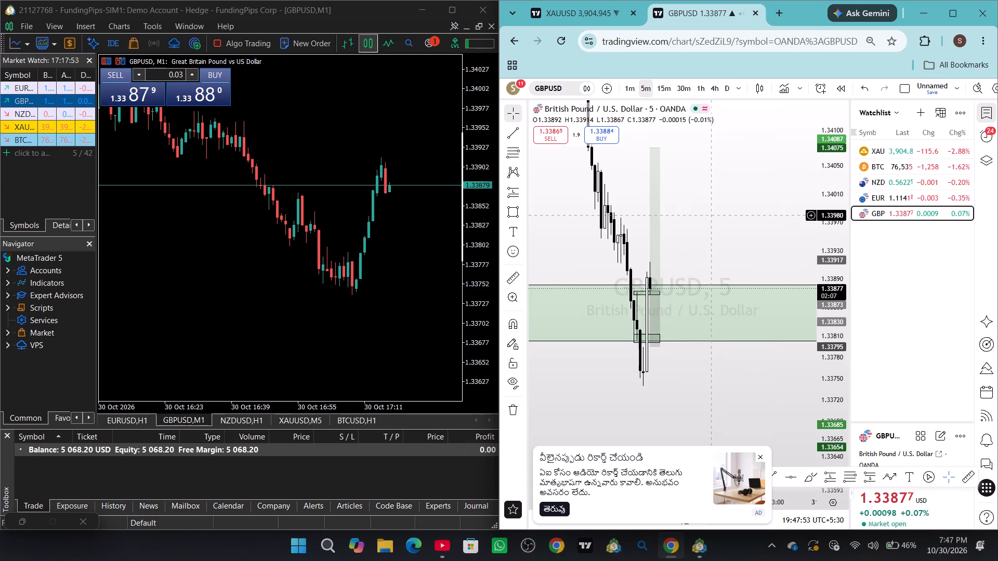
left_click_drag(711, 215, 746, 230)
scroll(737, 233, "up", 4)
left_click_drag(715, 237, 757, 237)
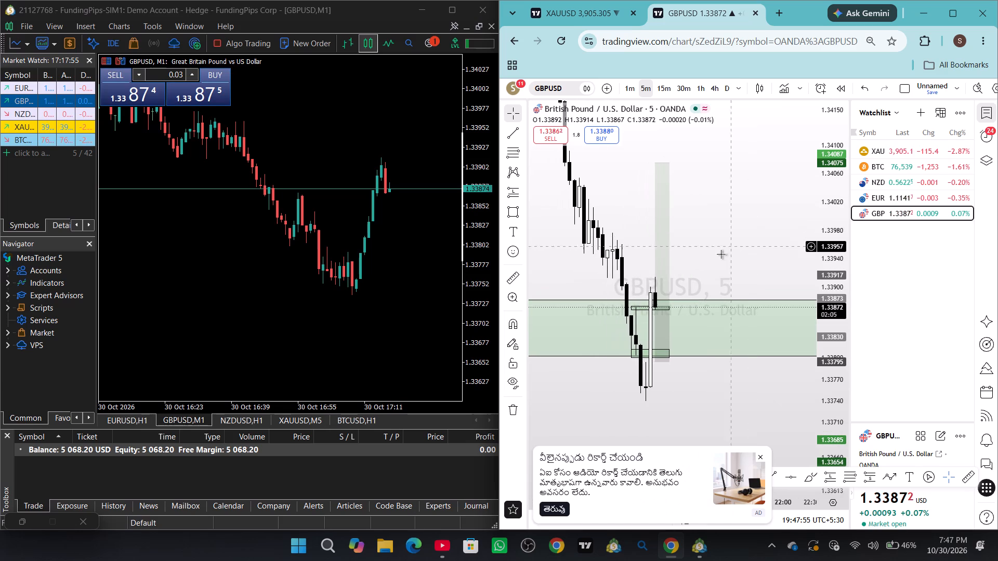
scroll(720, 254, "up", 2)
left_click_drag(698, 254, 758, 254)
scroll(720, 261, "up", 3)
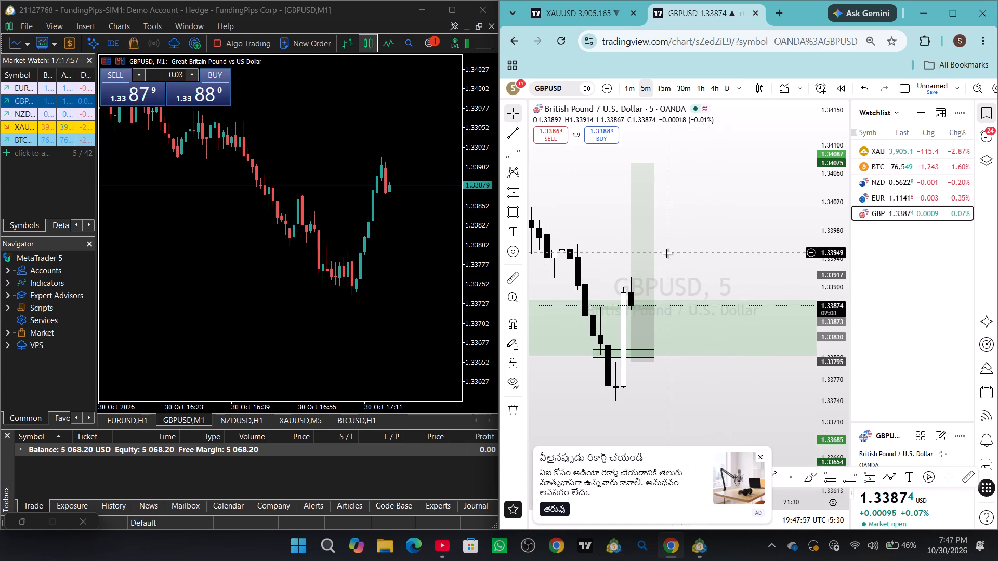
left_click_drag(668, 253, 707, 253)
scroll(708, 253, "up", 2)
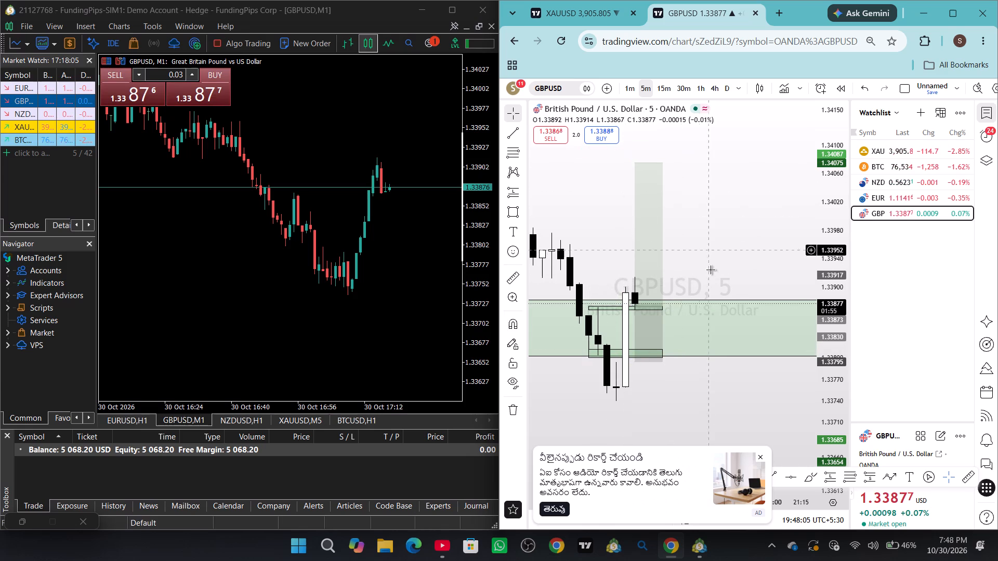
left_click_drag(702, 229, 761, 258)
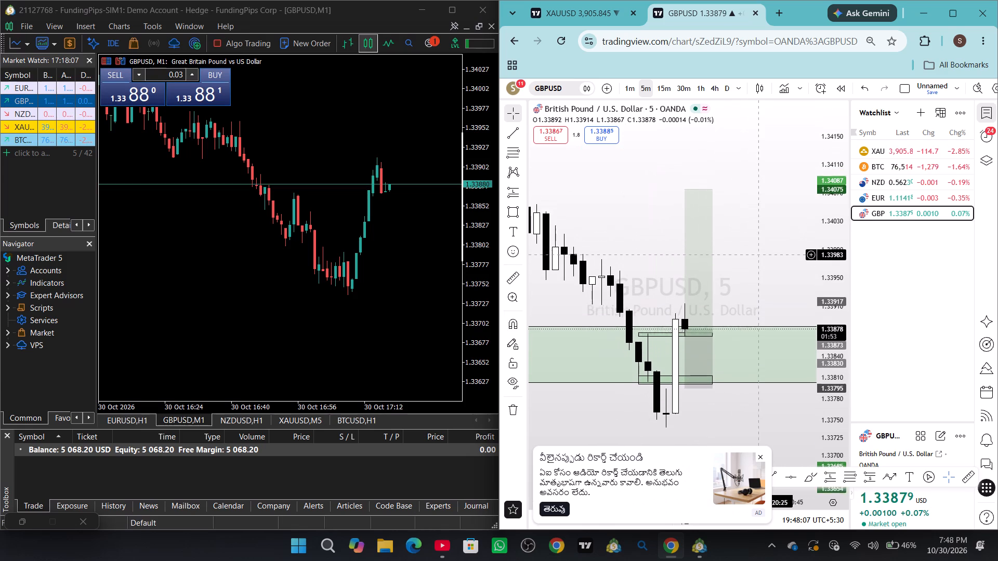
left_click_drag(761, 258, 719, 274)
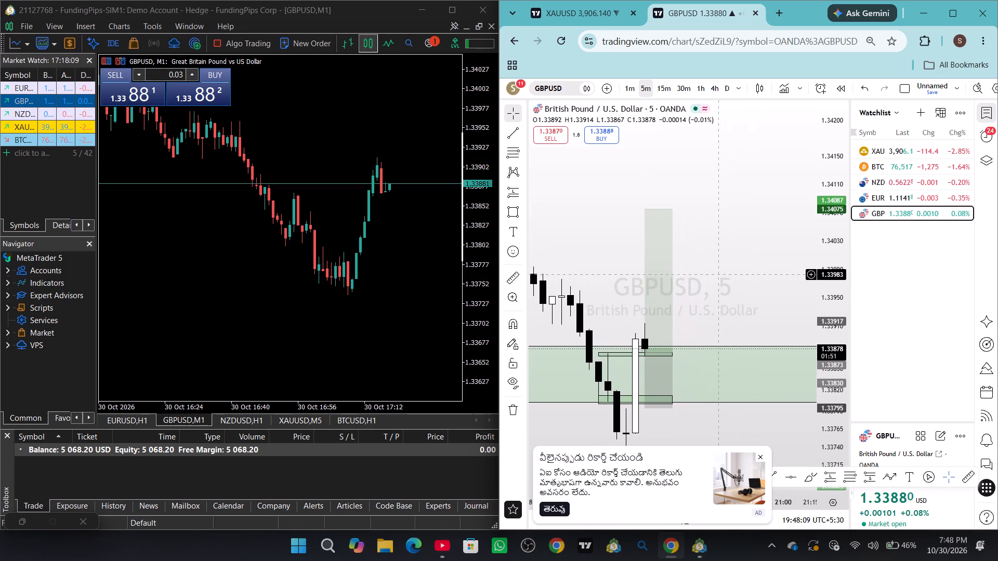
left_click_drag(719, 274, 713, 259)
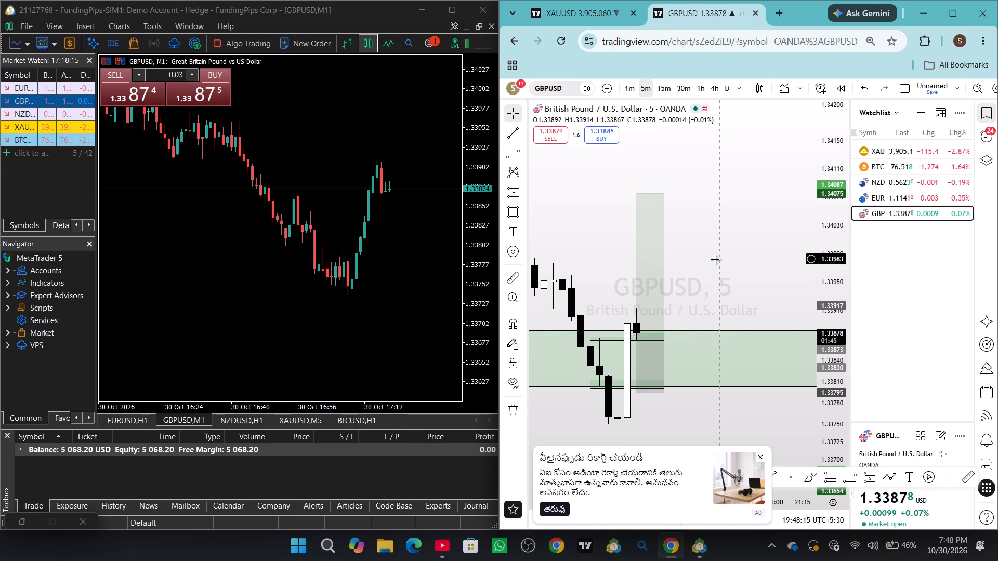
Return the GBPUSD chart to the 1-minute timeframe and examine the latest candles against the long position's entry, stop and target.
left_click(629, 87)
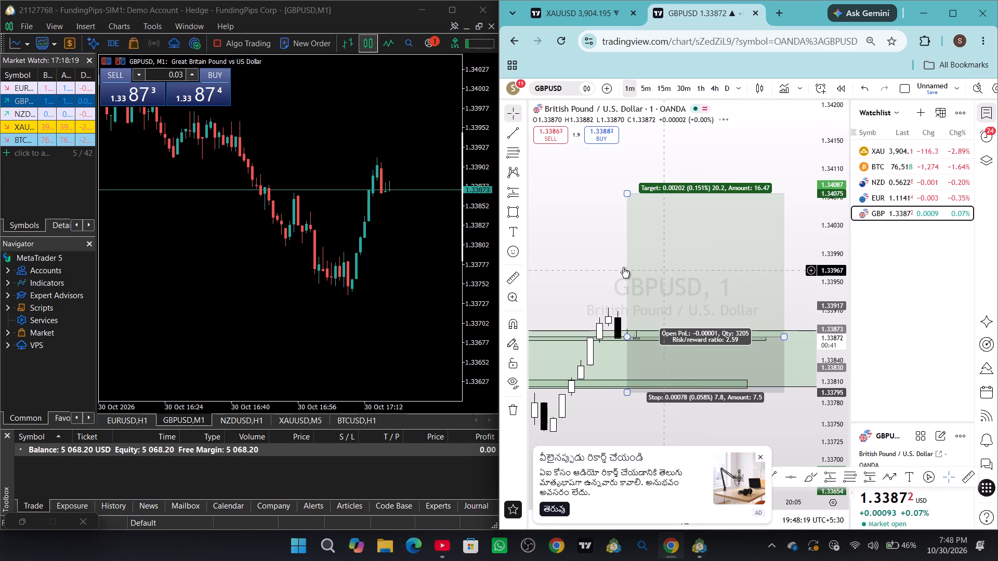
left_click(663, 280)
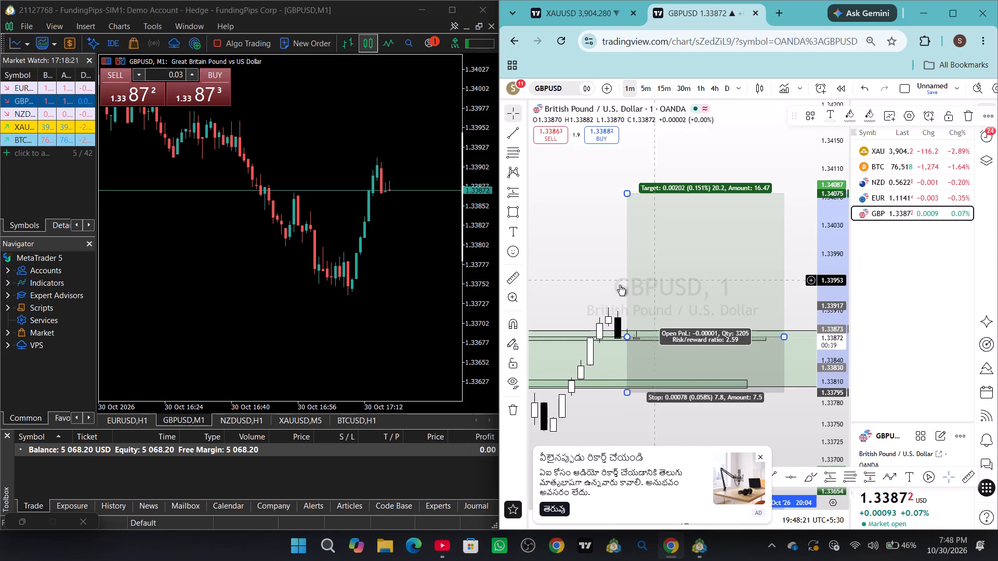
left_click(577, 289)
left_click_drag(584, 276, 595, 182)
left_click_drag(829, 339, 822, 247)
left_click_drag(737, 354, 717, 374)
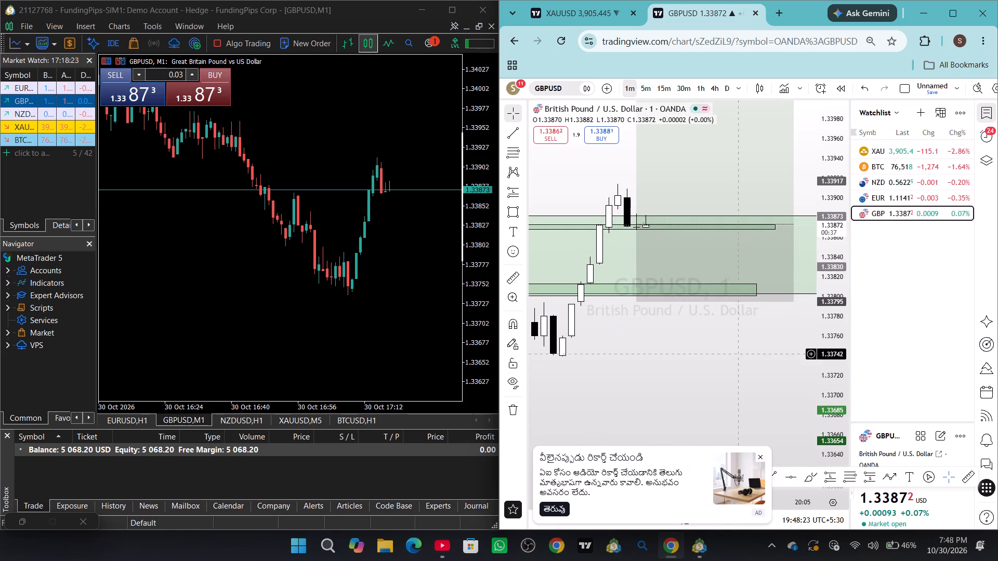
left_click_drag(717, 374, 675, 444)
left_click_drag(825, 270, 816, 224)
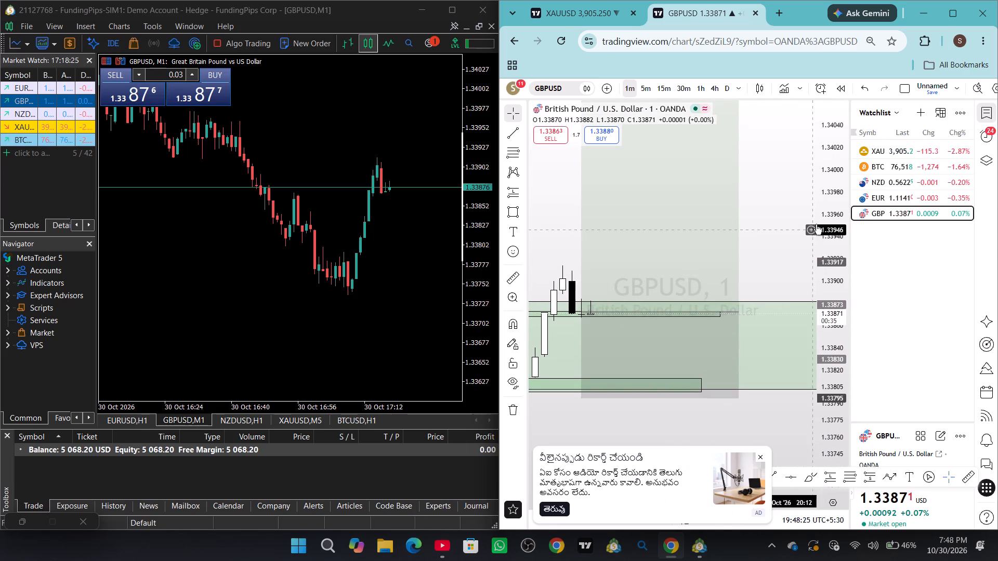
left_click_drag(816, 224, 817, 221)
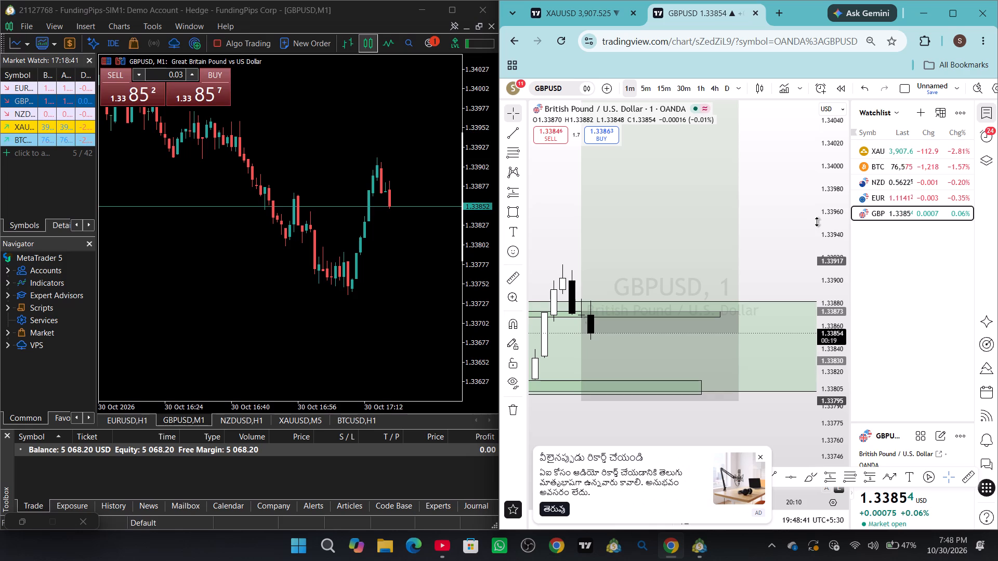
scroll(749, 219, "down", 6)
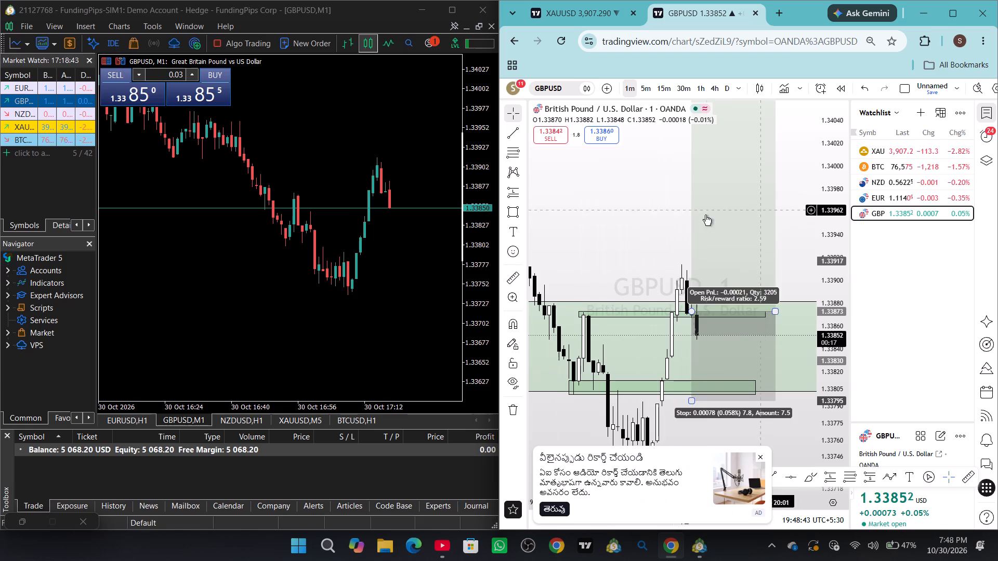
left_click_drag(651, 217, 601, 215)
left_click_drag(829, 160, 830, 302)
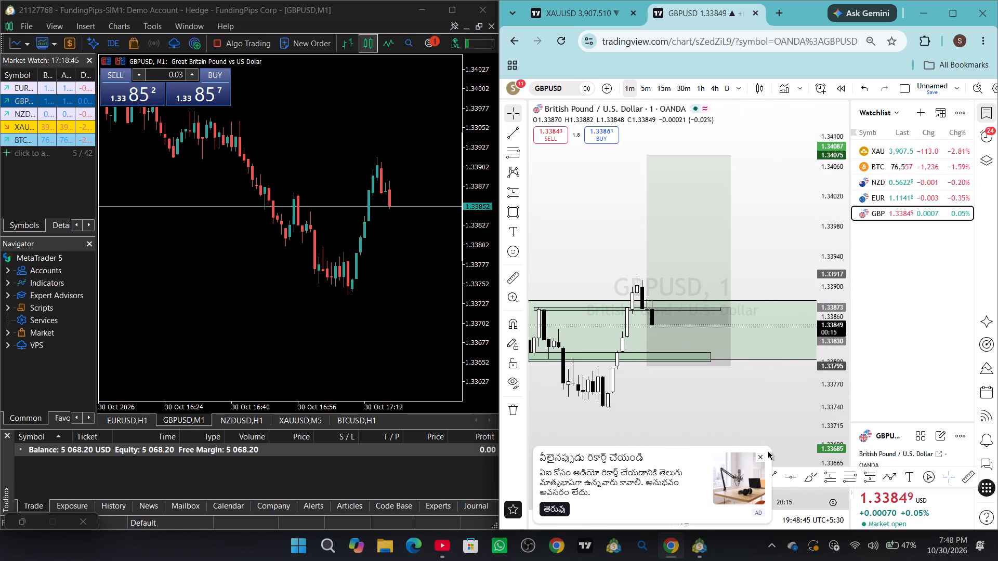
Close the advertisement covering the lower part of the GBPUSD chart.
left_click(758, 457)
left_click_drag(738, 422, 758, 436)
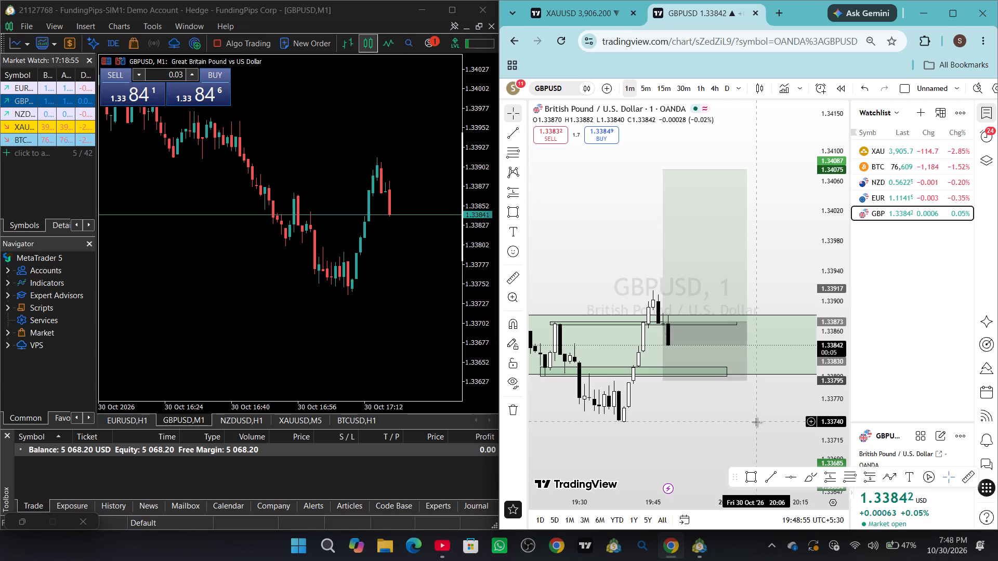
Delete the long position drawing from the browser's GBPUSD chart.
left_click(698, 300)
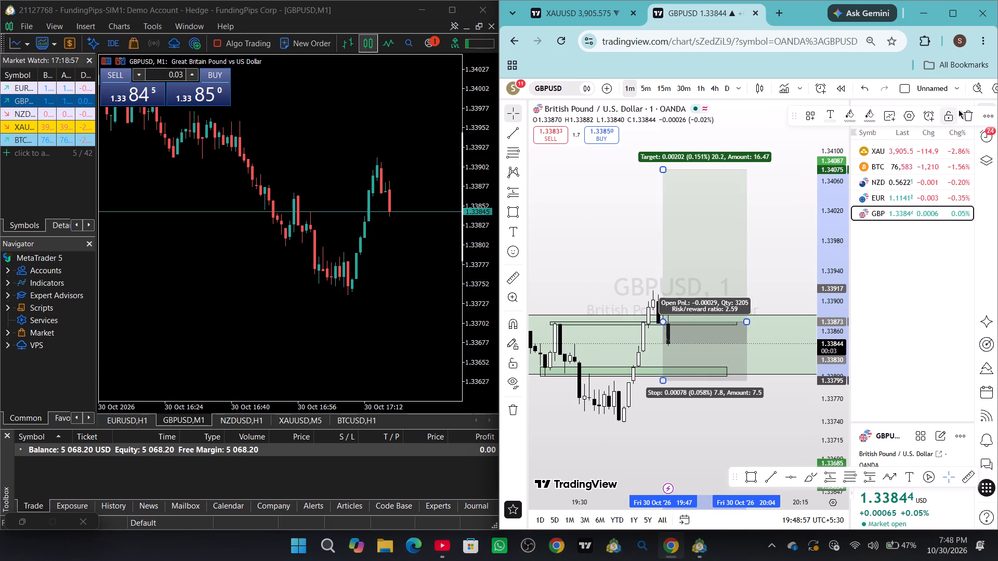
left_click(961, 110)
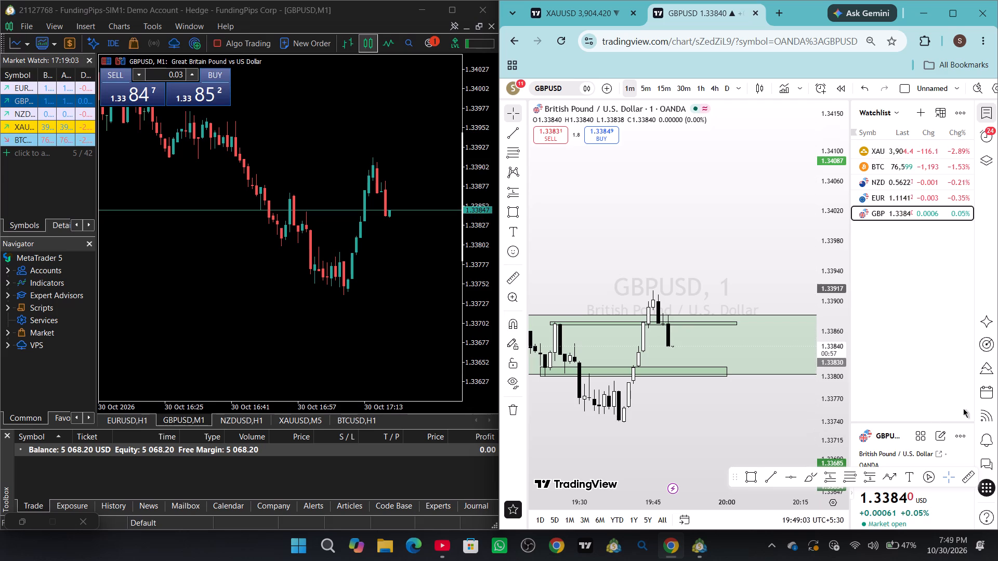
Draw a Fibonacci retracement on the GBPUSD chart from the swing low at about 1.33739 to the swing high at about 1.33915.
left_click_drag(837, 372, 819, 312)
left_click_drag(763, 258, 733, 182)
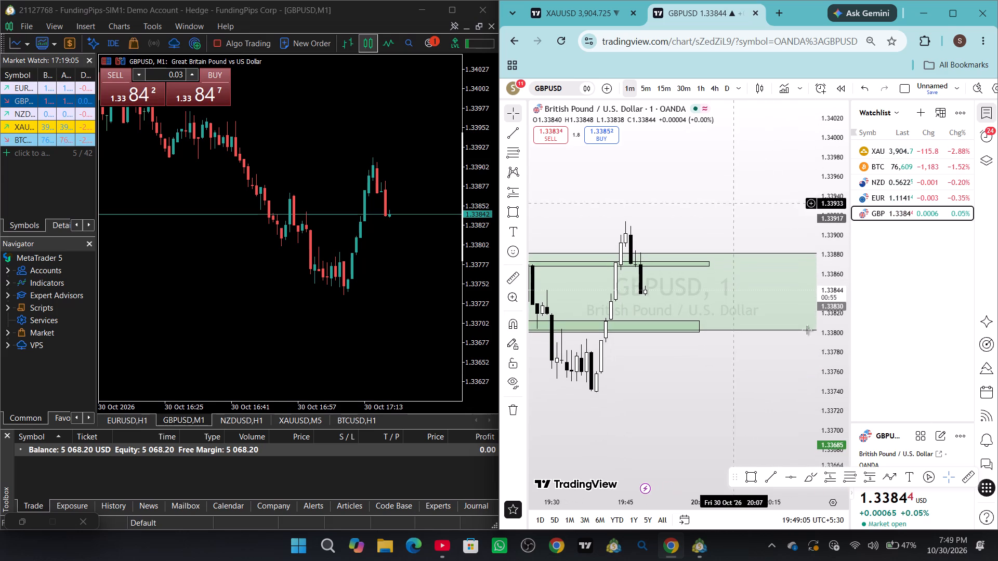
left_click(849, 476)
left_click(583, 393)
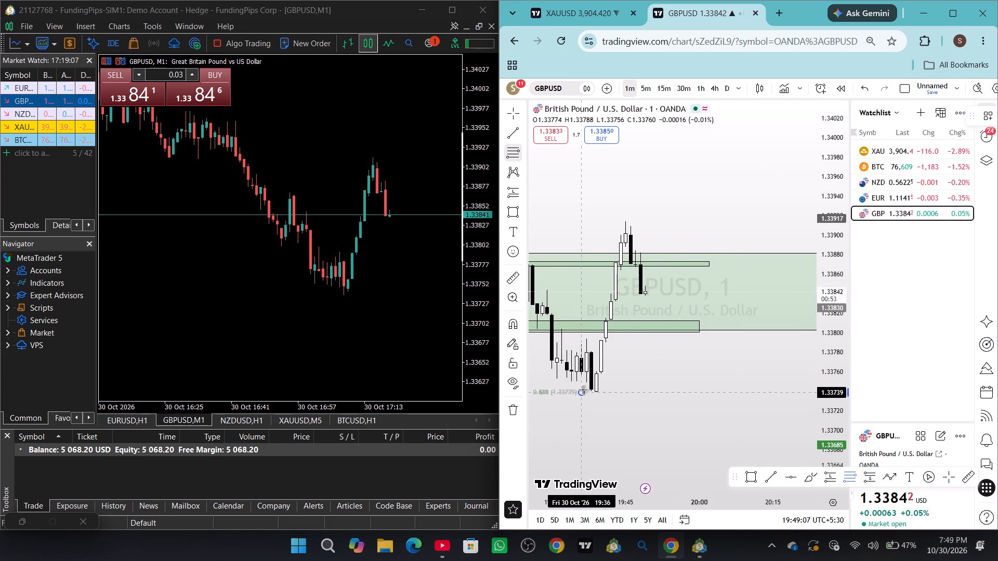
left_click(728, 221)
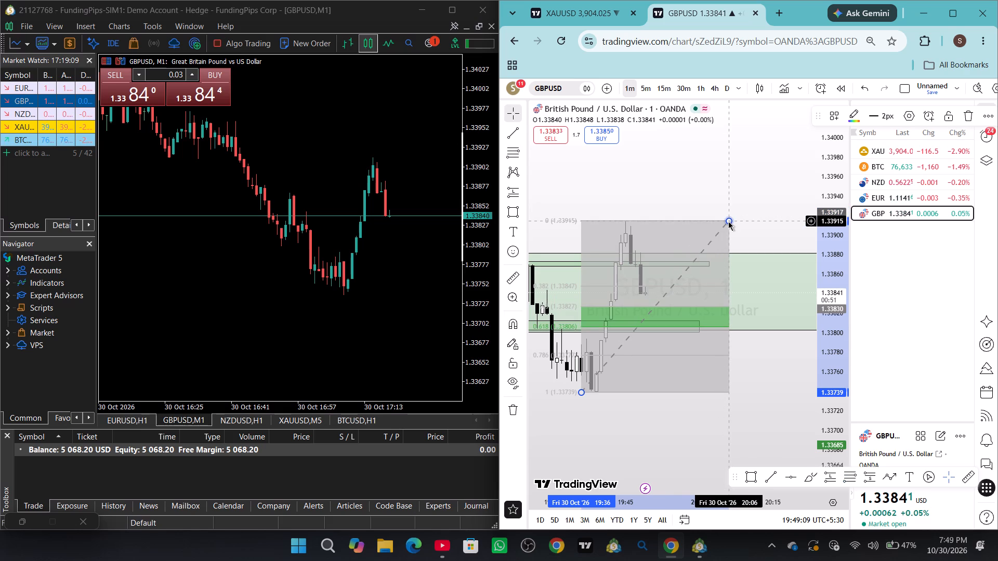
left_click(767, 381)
Place a horizontal line on the GBPUSD chart at about 1.33826, along the top of the retracement's green band.
left_click_drag(676, 422, 677, 422)
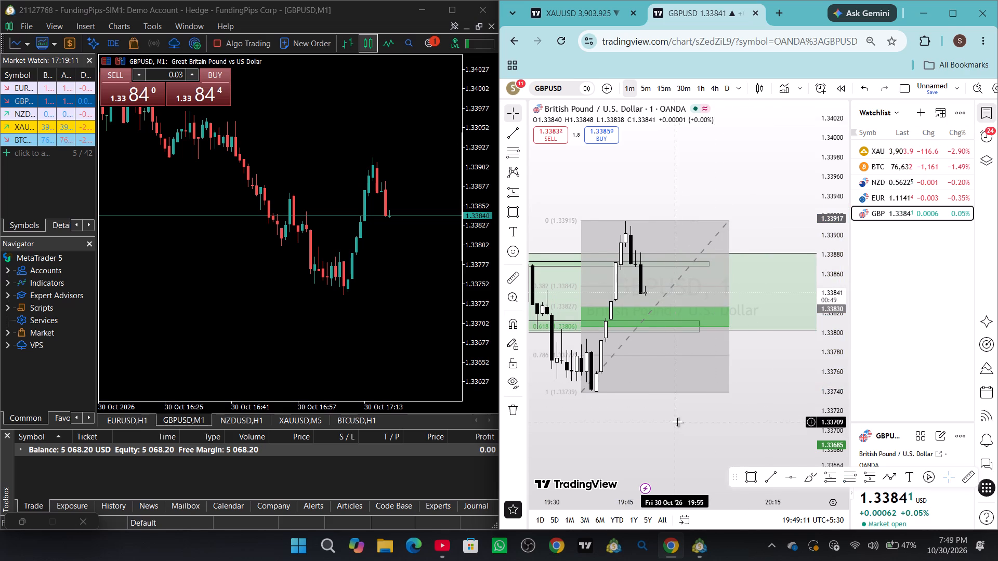
left_click_drag(677, 422, 716, 424)
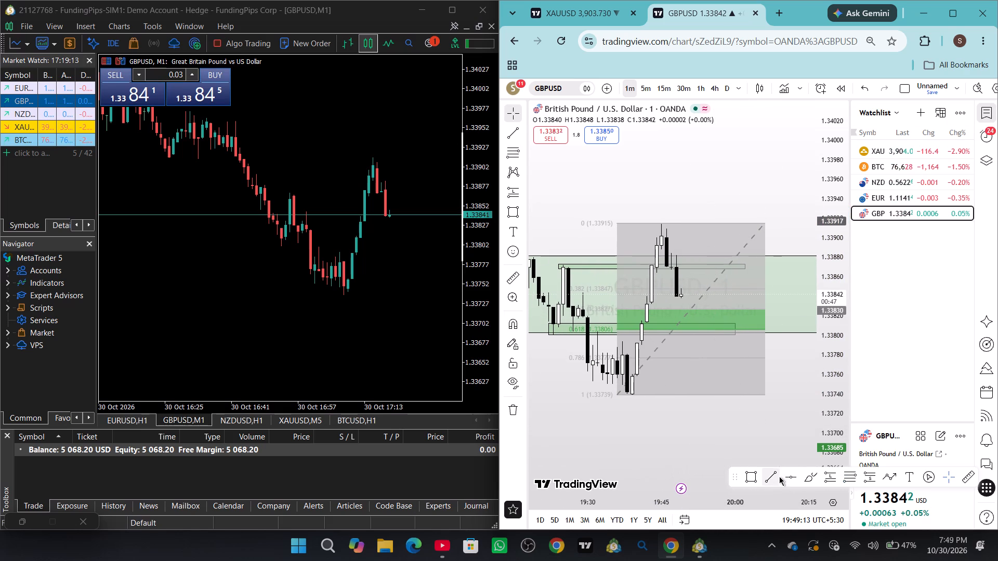
left_click(779, 476)
left_click(785, 477)
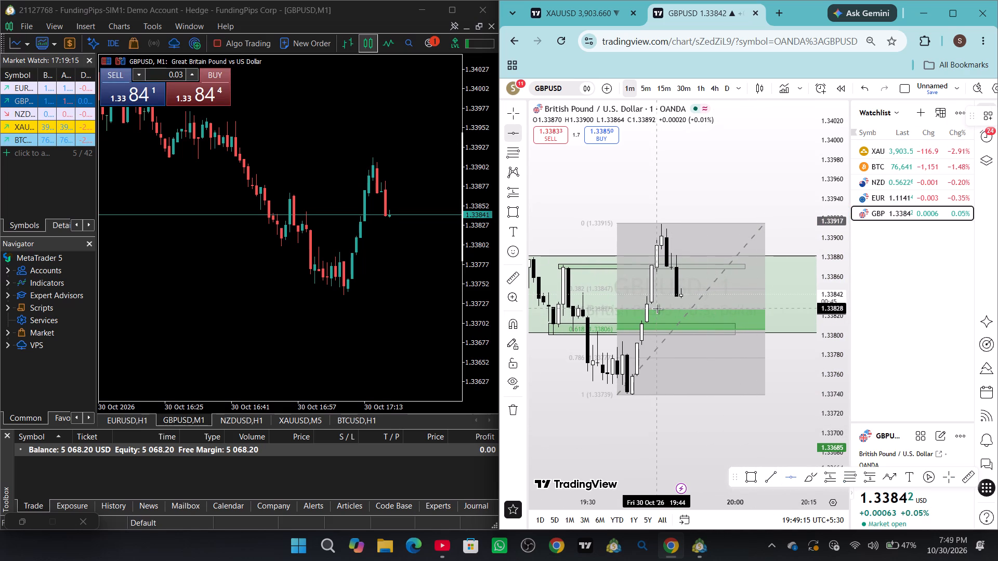
left_click(657, 310)
left_click(704, 412)
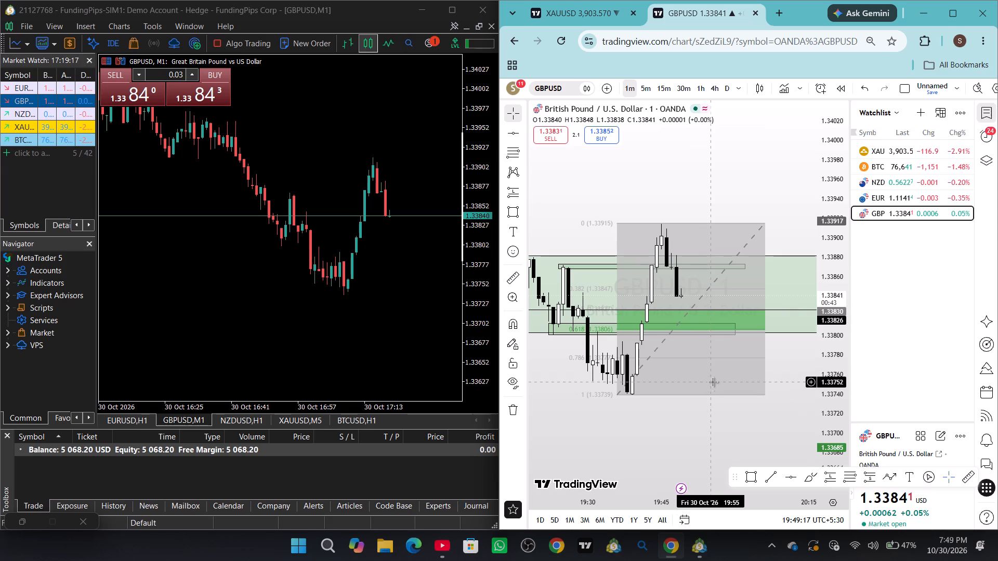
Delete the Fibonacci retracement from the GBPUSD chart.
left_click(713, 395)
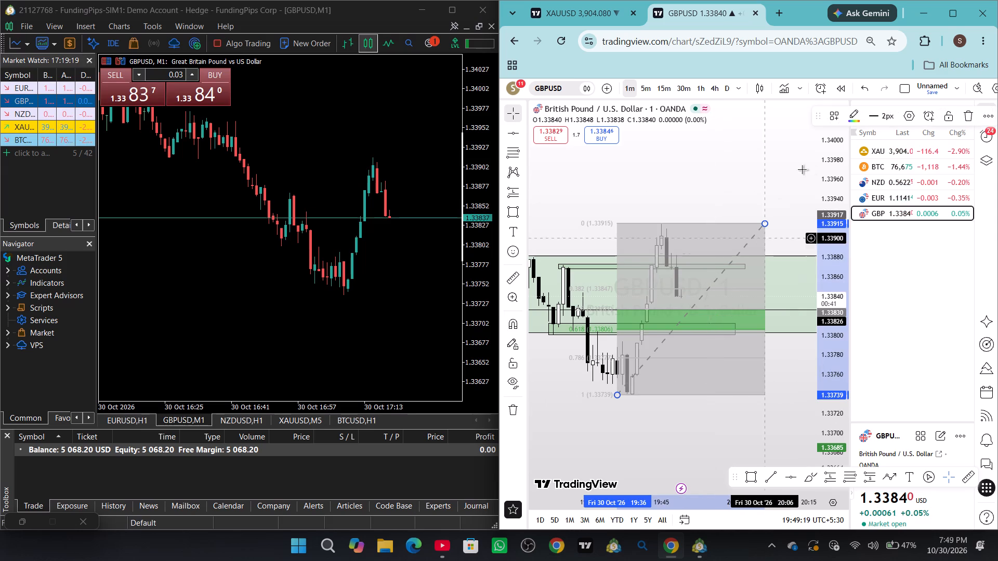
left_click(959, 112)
Examine the latest 1-minute GBPUSD candles against the new horizontal line and the lower green rectangle.
left_click_drag(829, 380, 823, 291)
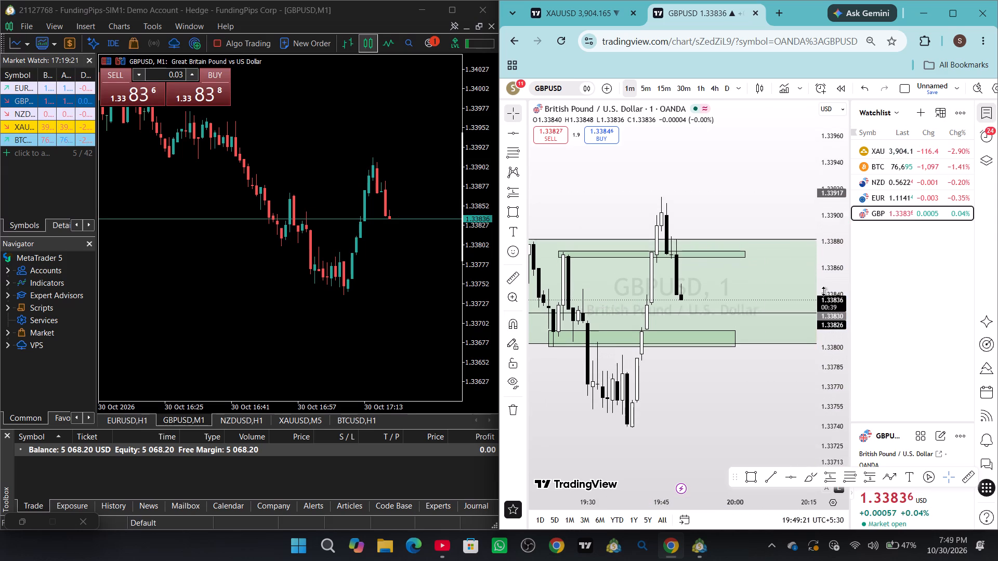
left_click_drag(823, 291, 821, 263)
left_click_drag(752, 167, 763, 142)
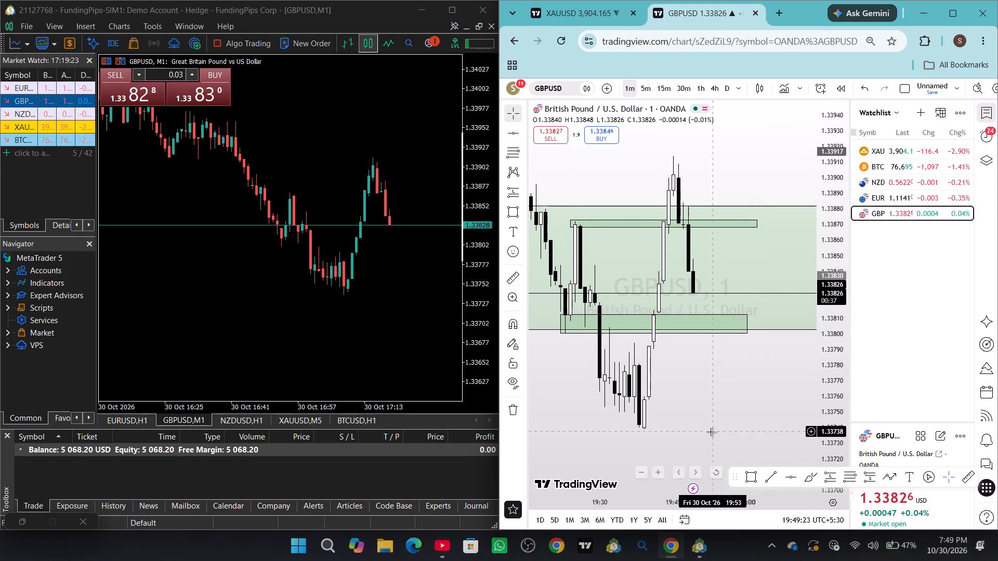
scroll(711, 432, "up", 1)
left_click_drag(699, 424, 707, 423)
scroll(707, 423, "up", 1)
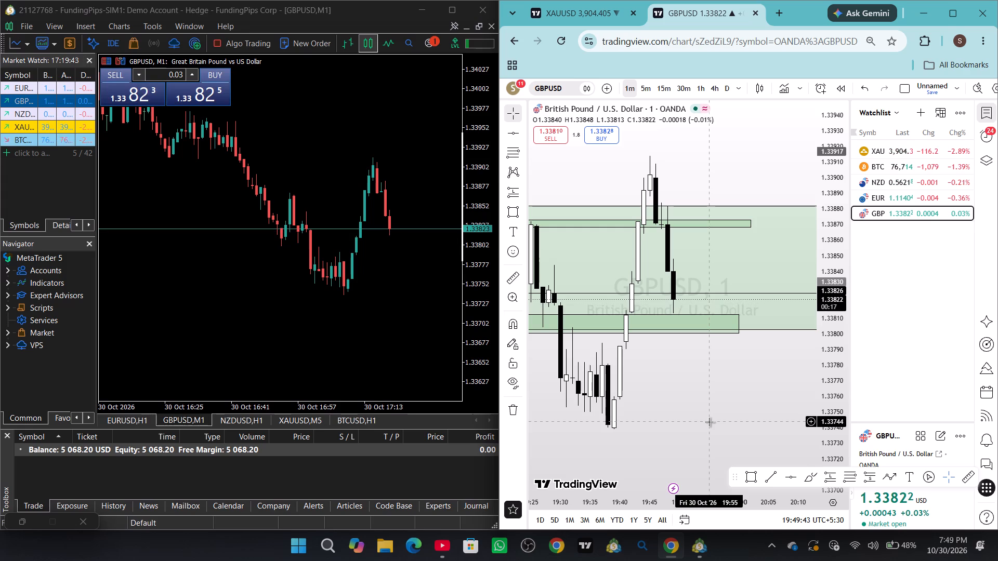
scroll(693, 452, "down", 2)
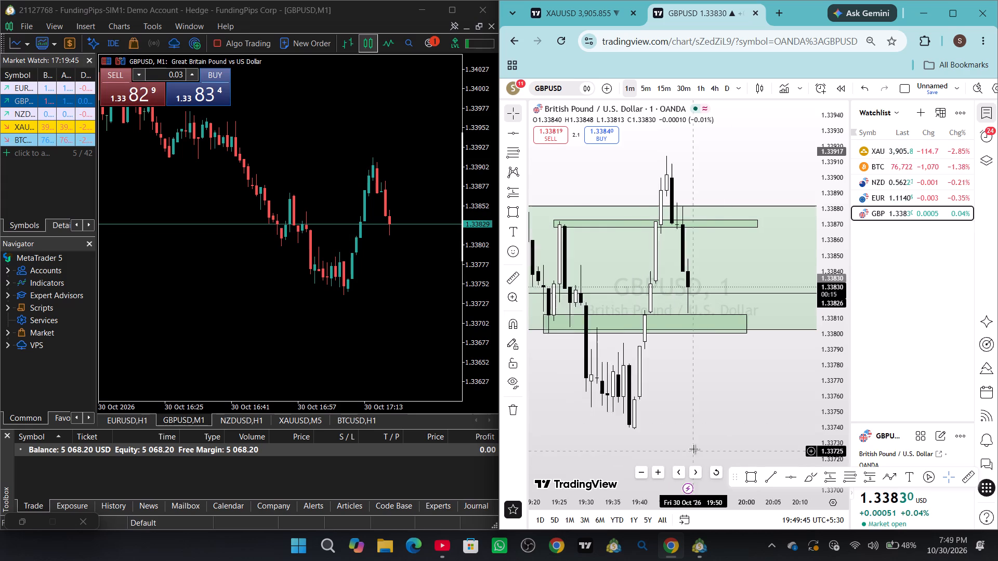
scroll(693, 449, "down", 2)
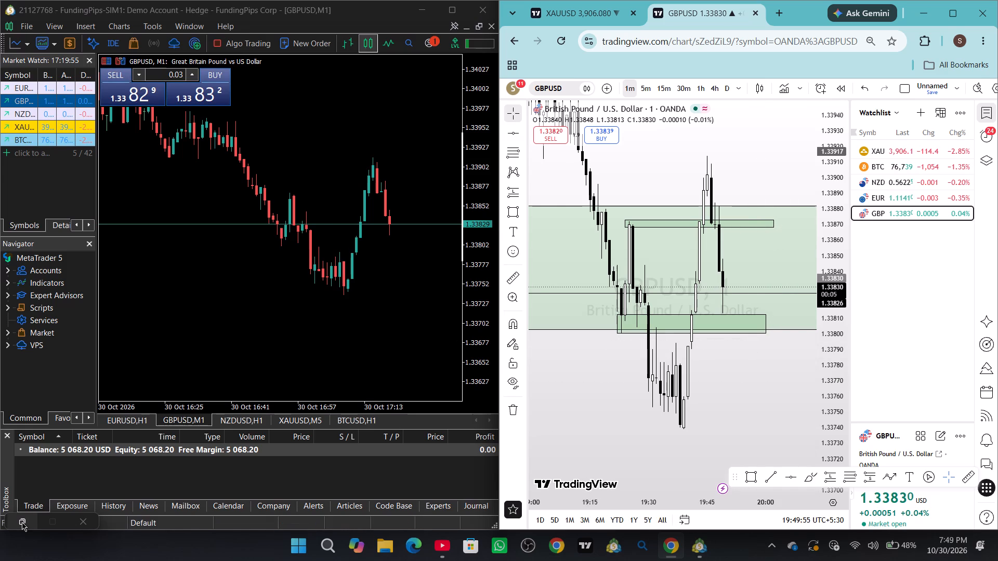
scroll(744, 405, "up", 3)
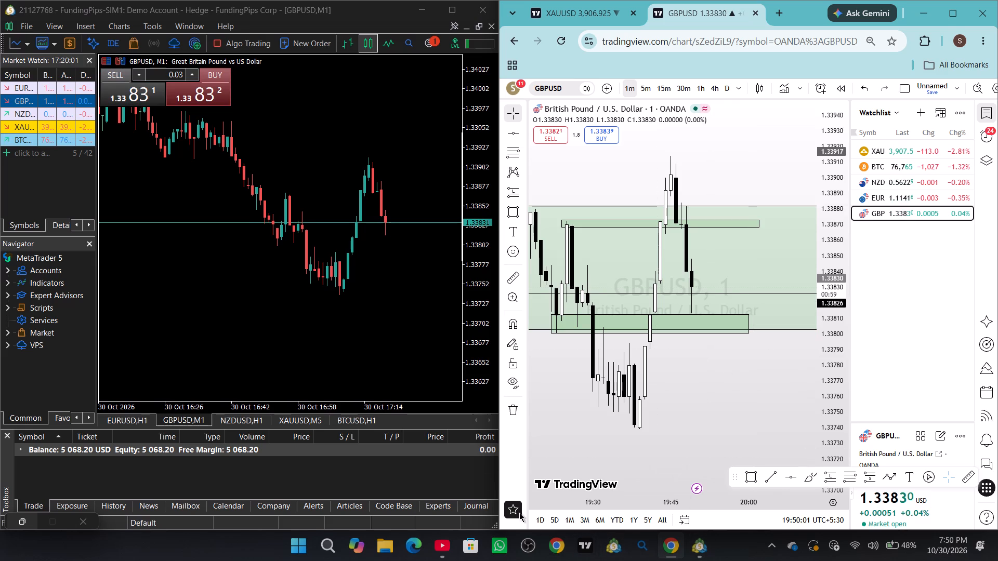
Restore the minimized GBPUSD order window in MetaTrader 5 and set its stop loss to 1.33790.
left_click(29, 521)
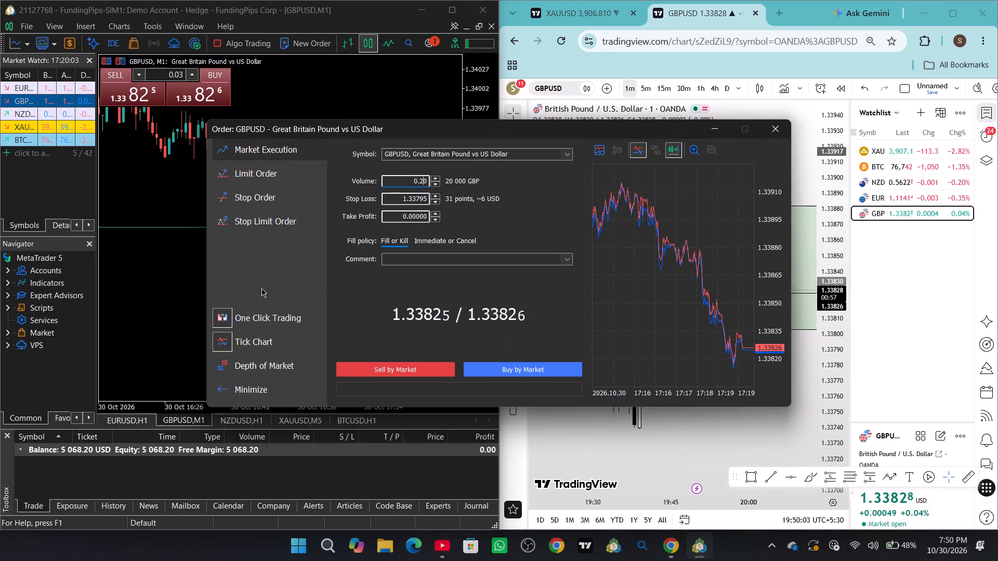
left_click(428, 198)
key("BackSpace")
key("0")
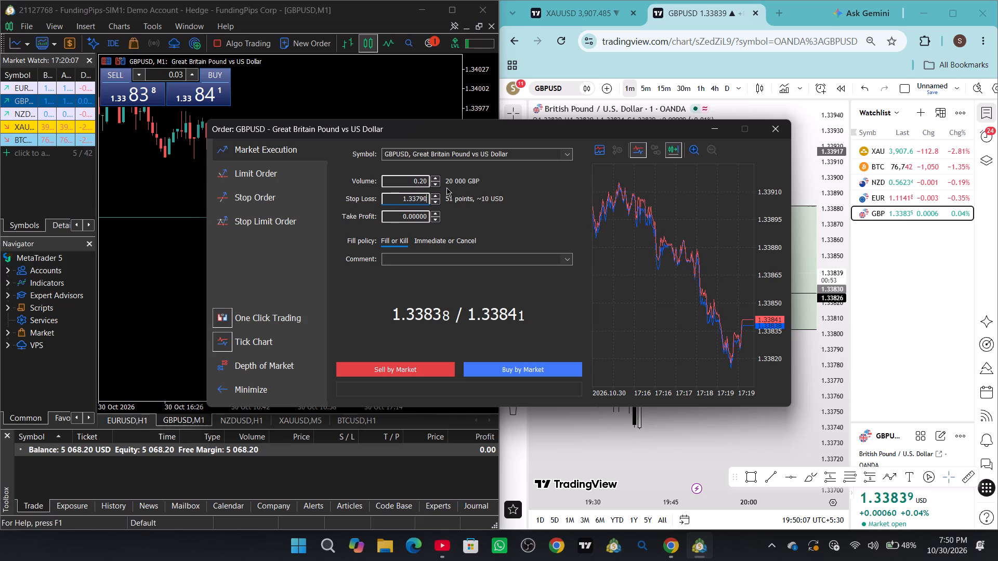
Reposition the order window clear of the browser's latest GBPUSD candles and examine how price behaves around the horizontal line.
left_click_drag(464, 132, 415, 128)
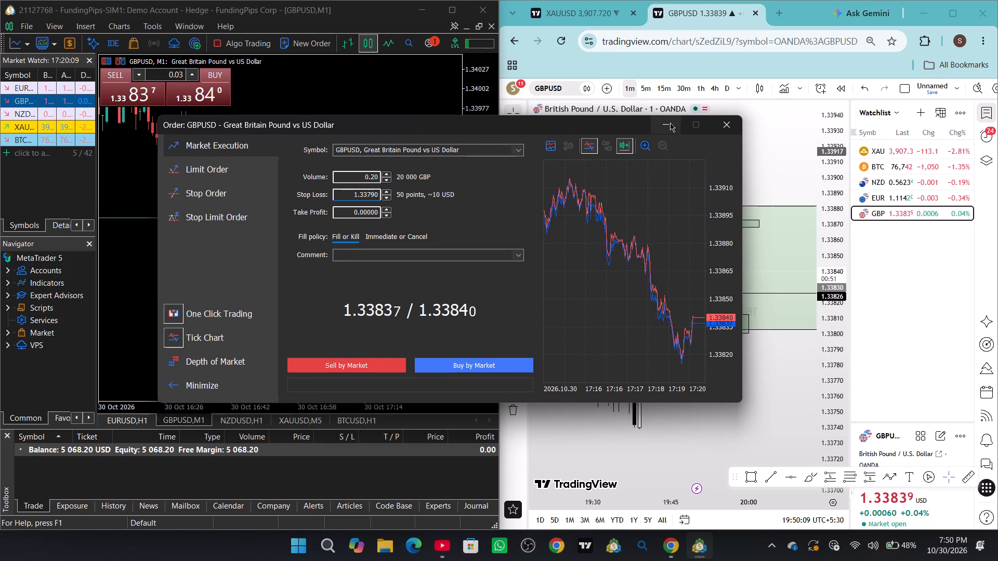
left_click_drag(611, 126, 449, 26)
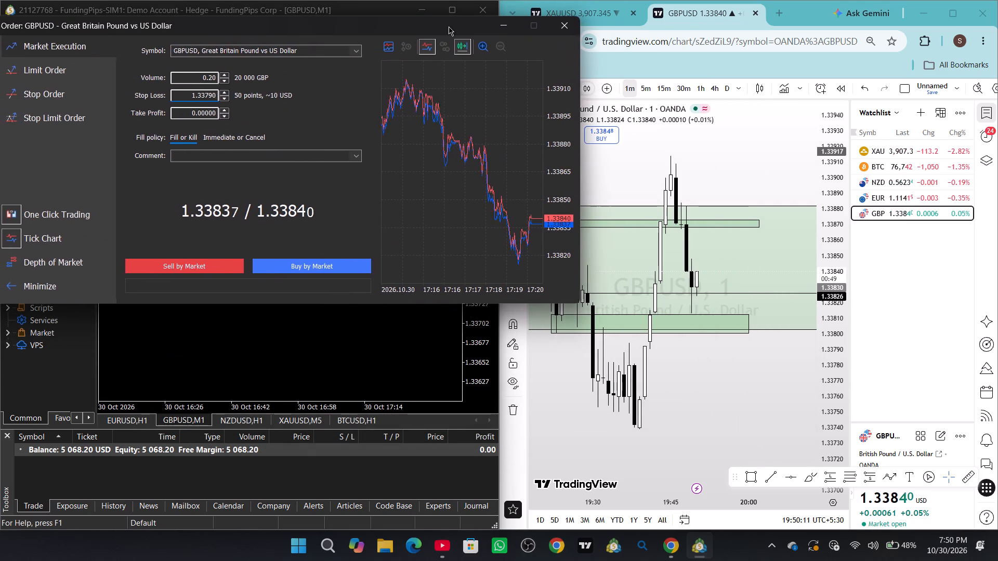
left_click_drag(449, 26, 531, 0)
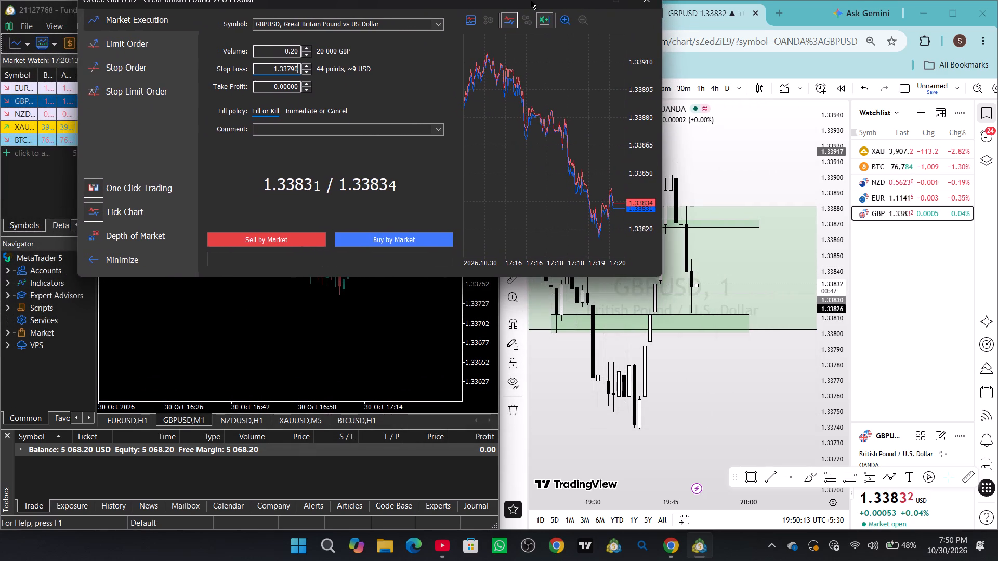
left_click_drag(531, 0, 501, 168)
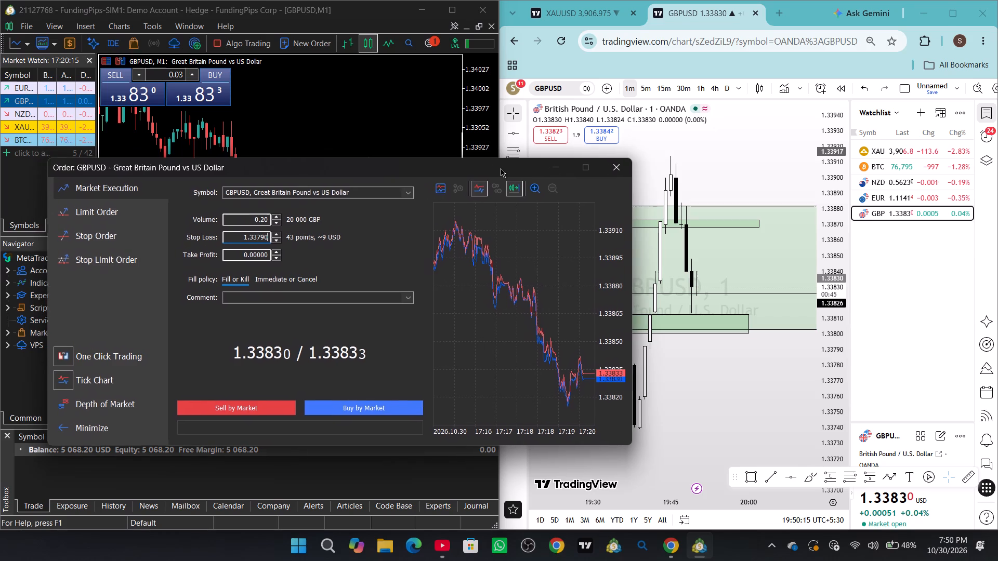
left_click_drag(501, 168, 509, 168)
left_click_drag(730, 398, 705, 423)
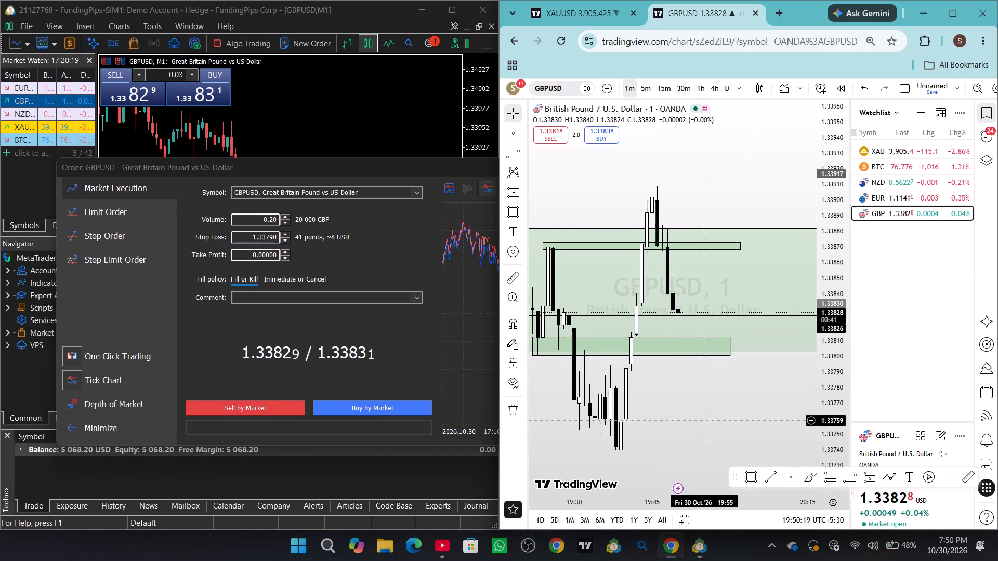
left_click_drag(705, 423, 705, 423)
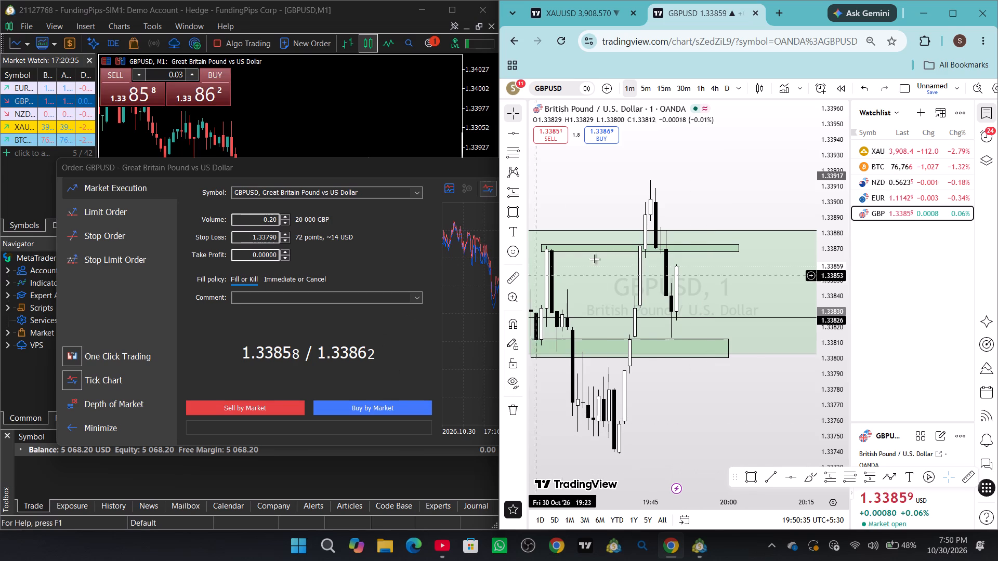
Delete the upper thin green rectangle at about 1.33870 from the browser's GBPUSD chart.
left_click(720, 251)
left_click(960, 110)
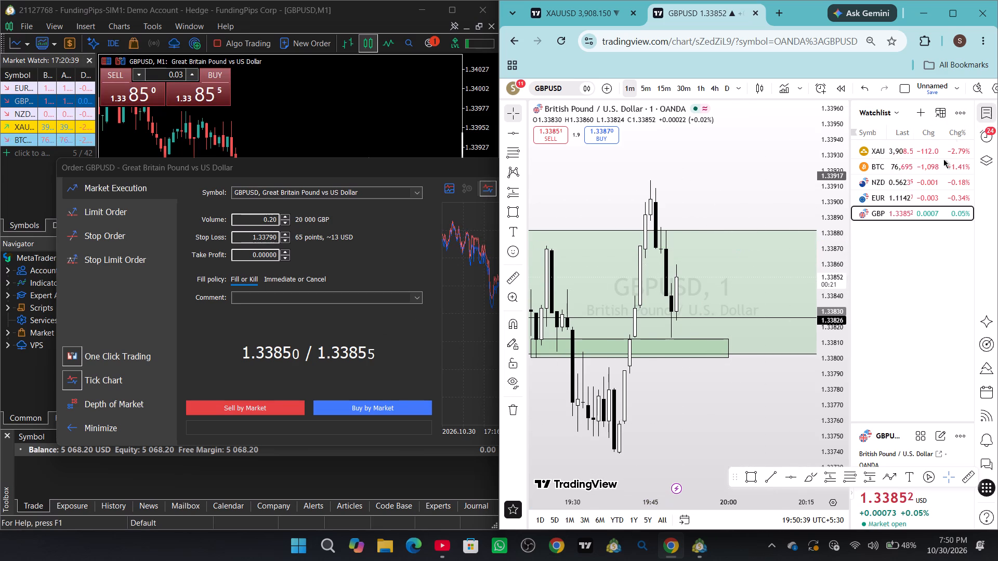
left_click(753, 416)
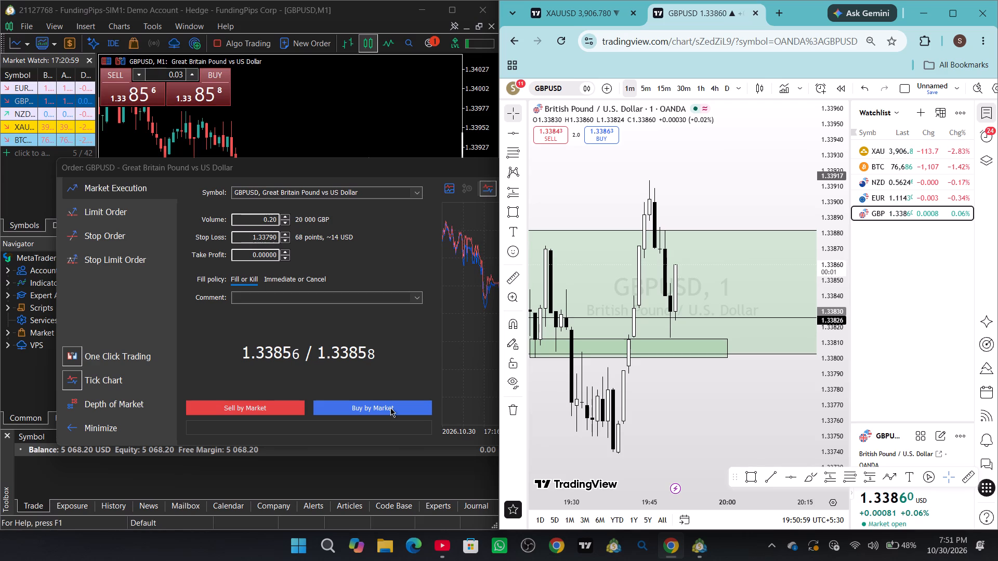
Buy 0.20 lots of GBPUSD at market in MetaTrader 5 with the stop loss at 1.33790.
left_click_drag(347, 162, 348, 161)
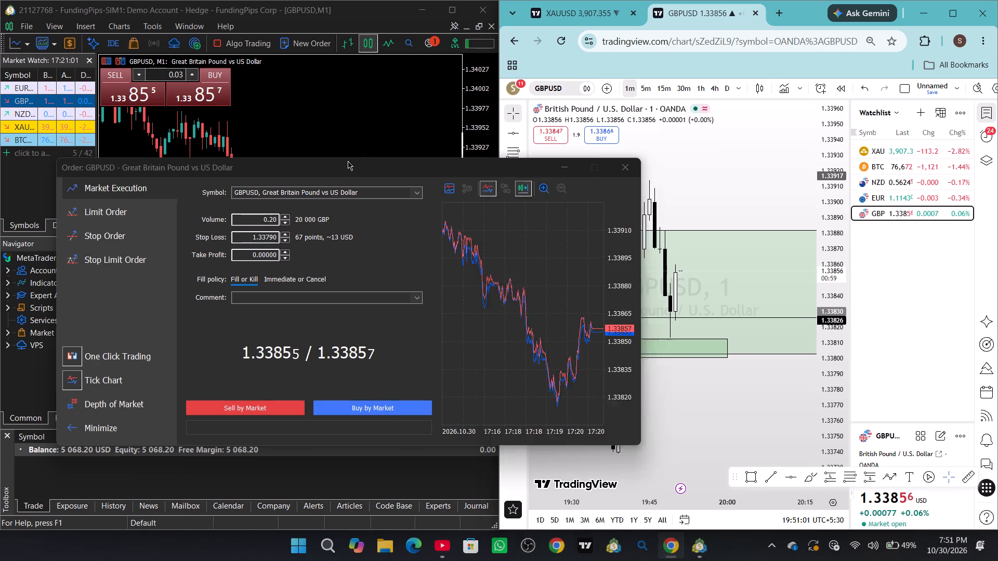
left_click_drag(348, 161, 721, 12)
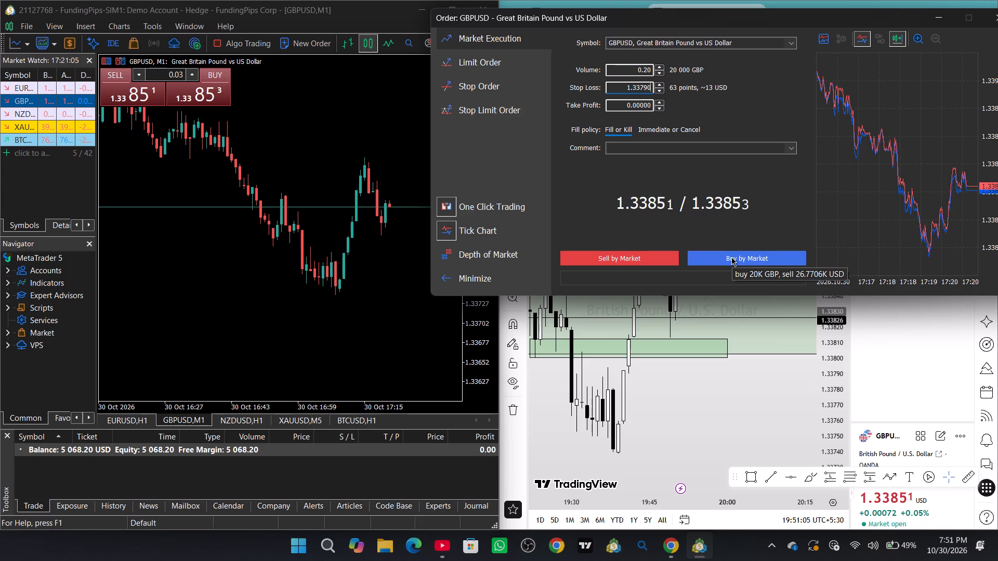
left_click(731, 257)
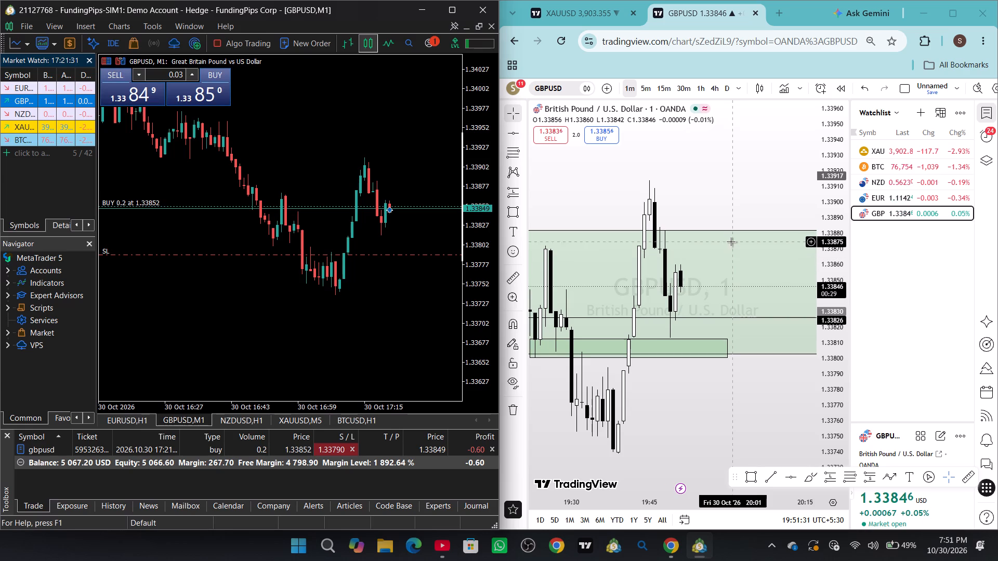
Set the open GBPUSD buy position's take profit to 1.34028 on the MetaTrader 5 chart.
left_click_drag(483, 155, 473, 199)
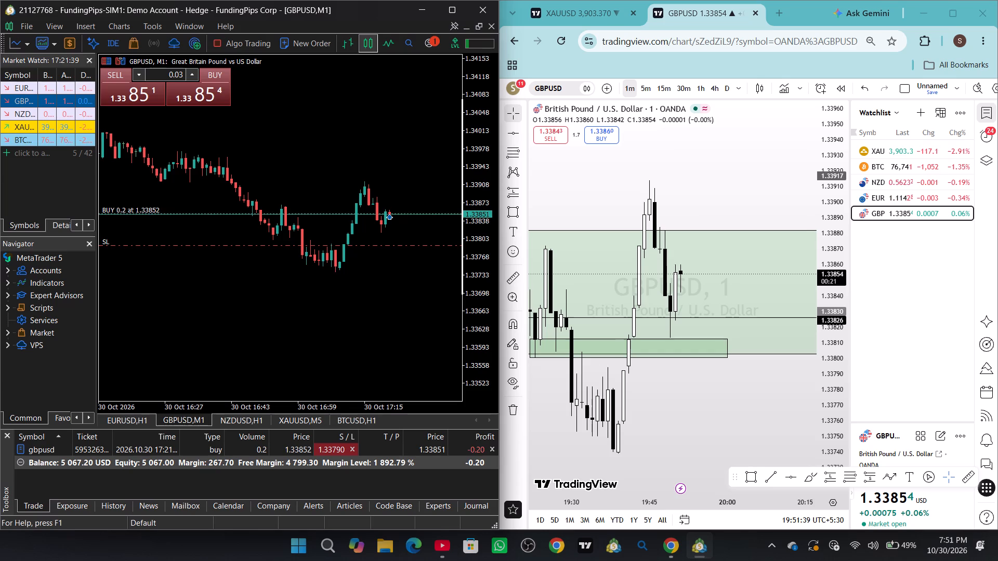
left_click_drag(410, 213, 399, 138)
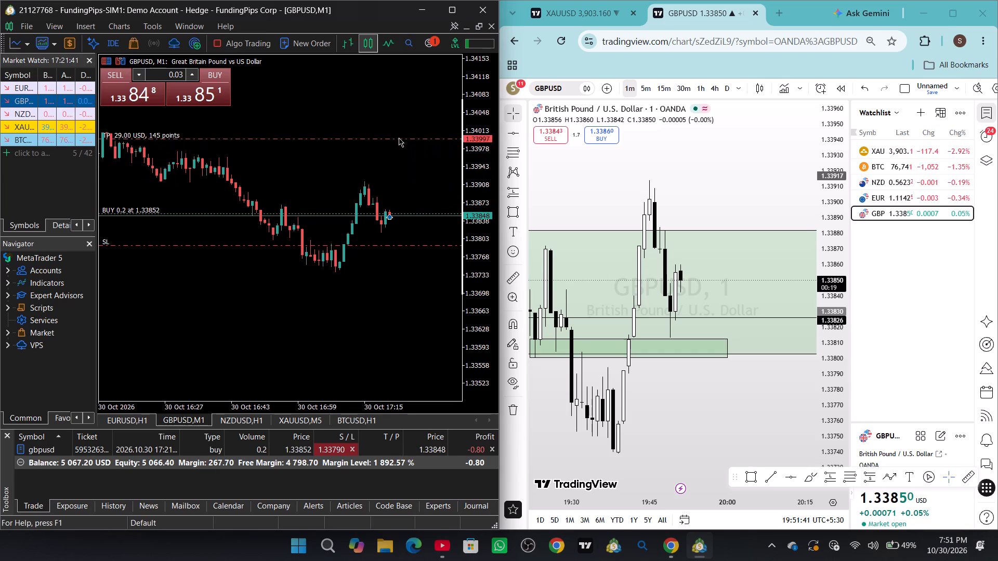
left_click_drag(399, 138, 404, 124)
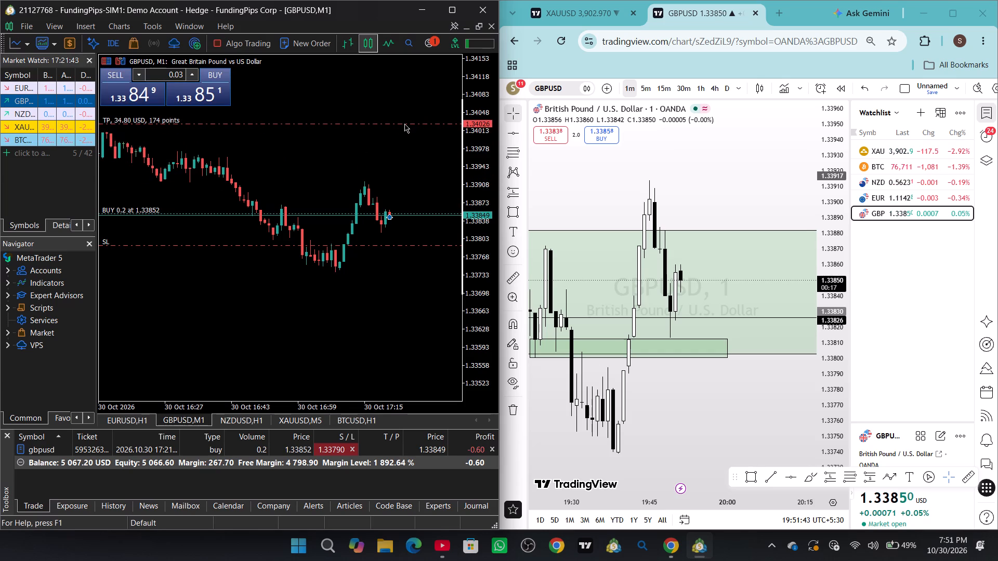
left_click_drag(404, 124, 404, 123)
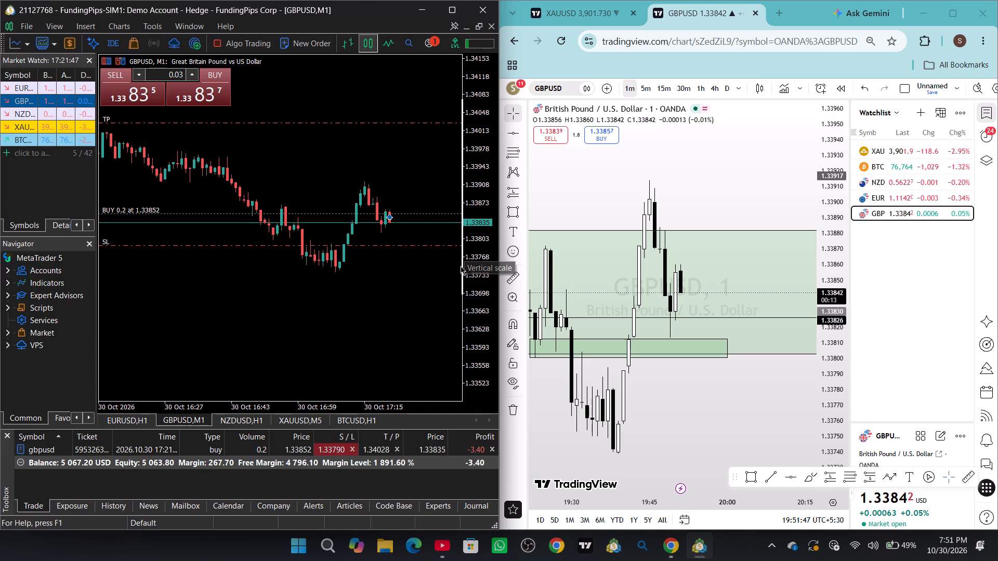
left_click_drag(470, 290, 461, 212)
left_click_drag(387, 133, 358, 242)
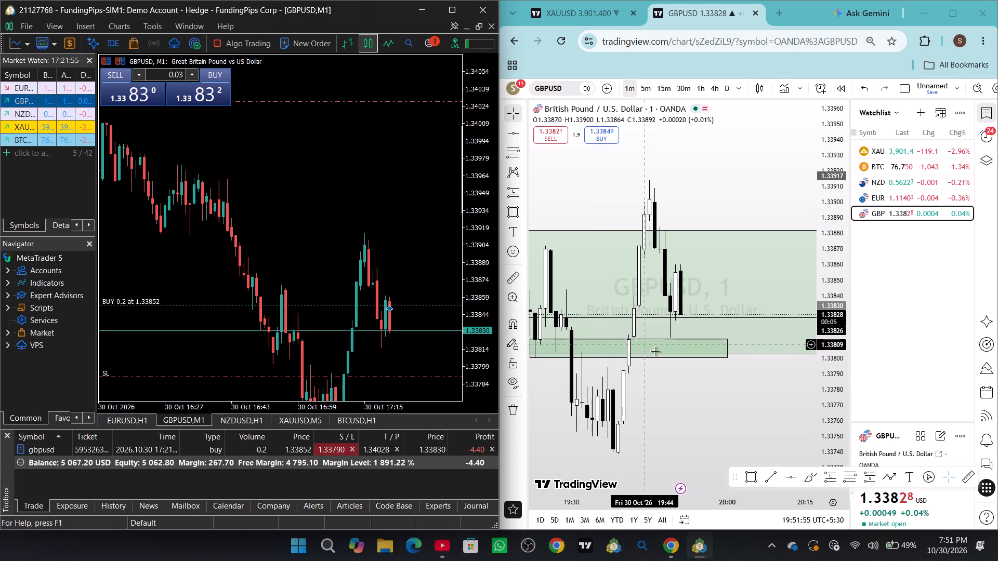
Place a long position drawing beside the latest candles on the browser's GBPUSD chart, with its entry at about 1.33813.
left_click(829, 477)
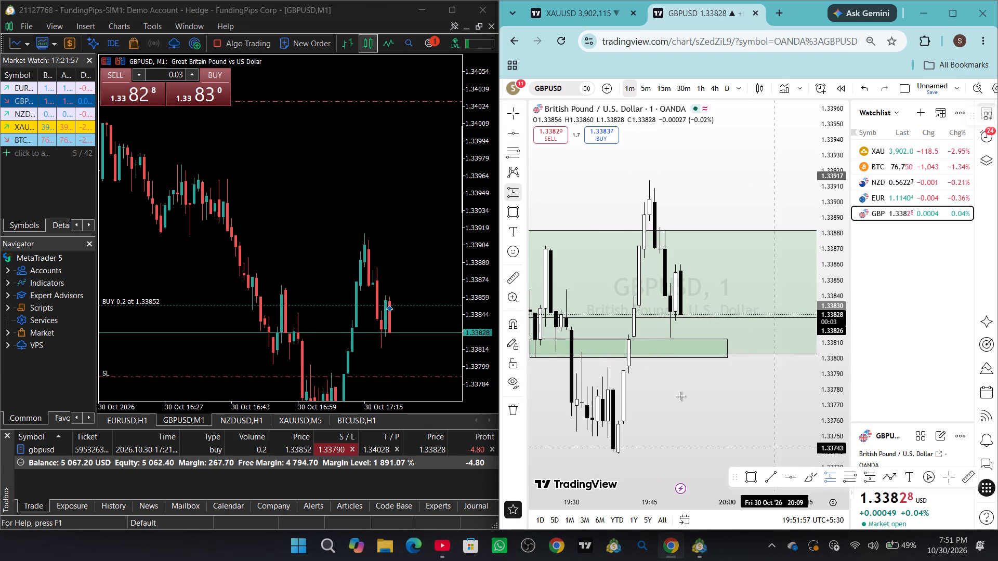
left_click(683, 338)
Set the long position drawing's stop level price to 1.33790.
double_click(690, 366)
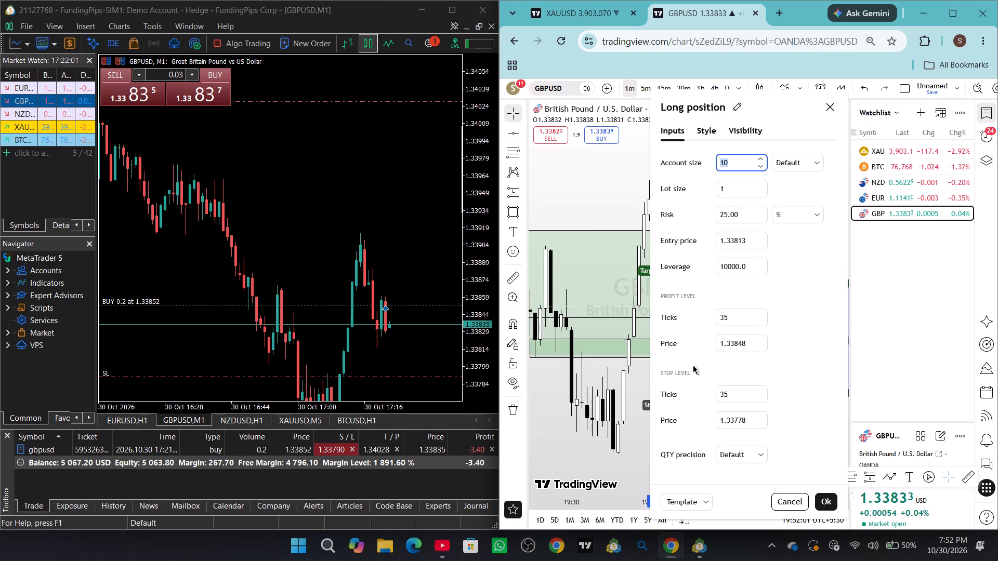
left_click(748, 421)
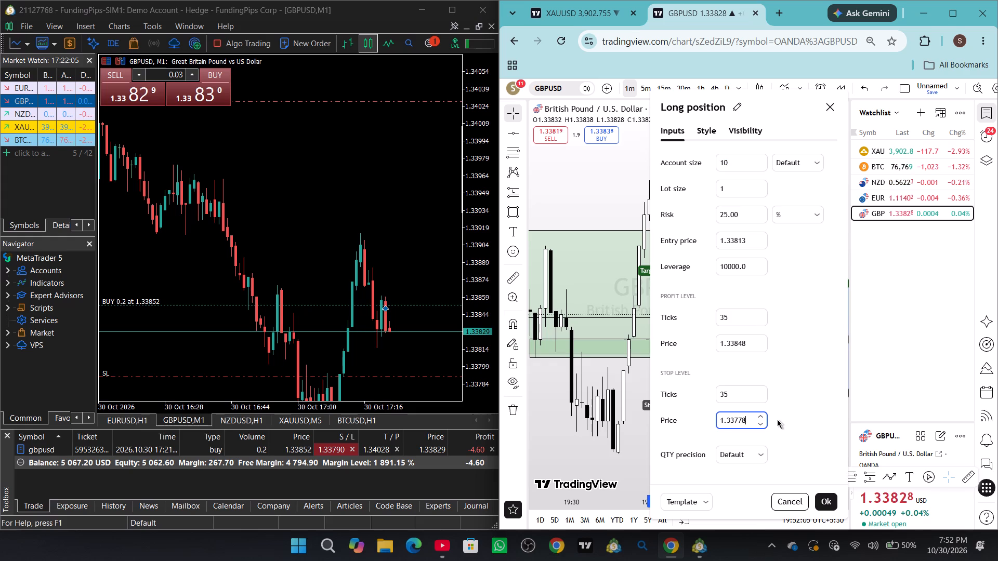
key("BackSpace")
key("BackSpace")
type("90")
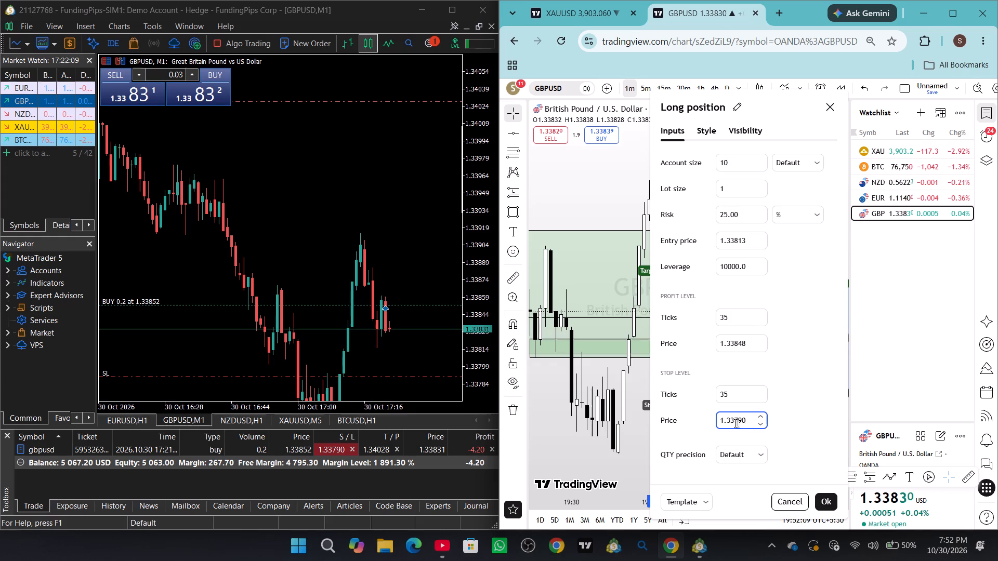
Set the long position drawing's entry price to 1.33852.
left_click(743, 243)
key("Right")
key("BackSpace")
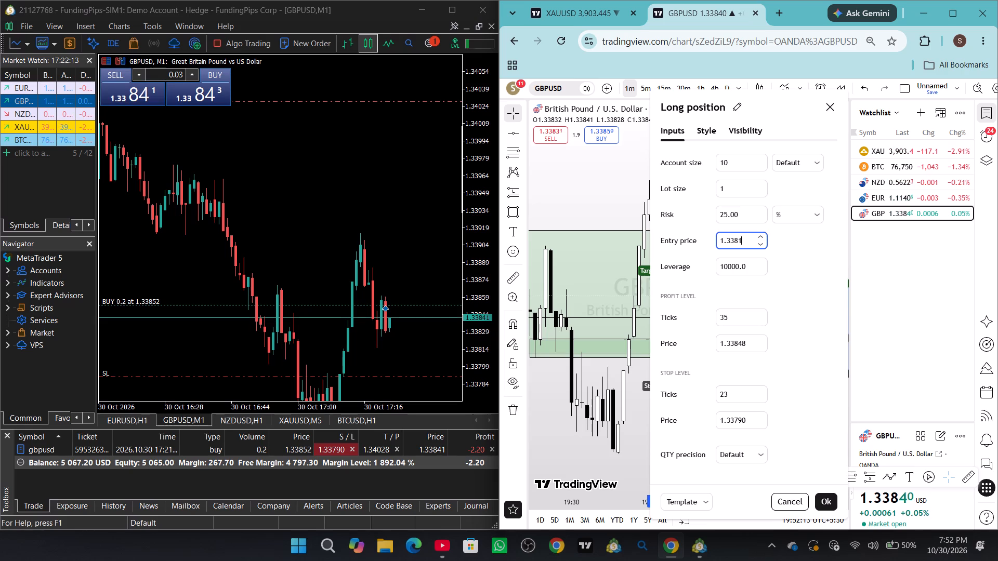
key("BackSpace")
type("52")
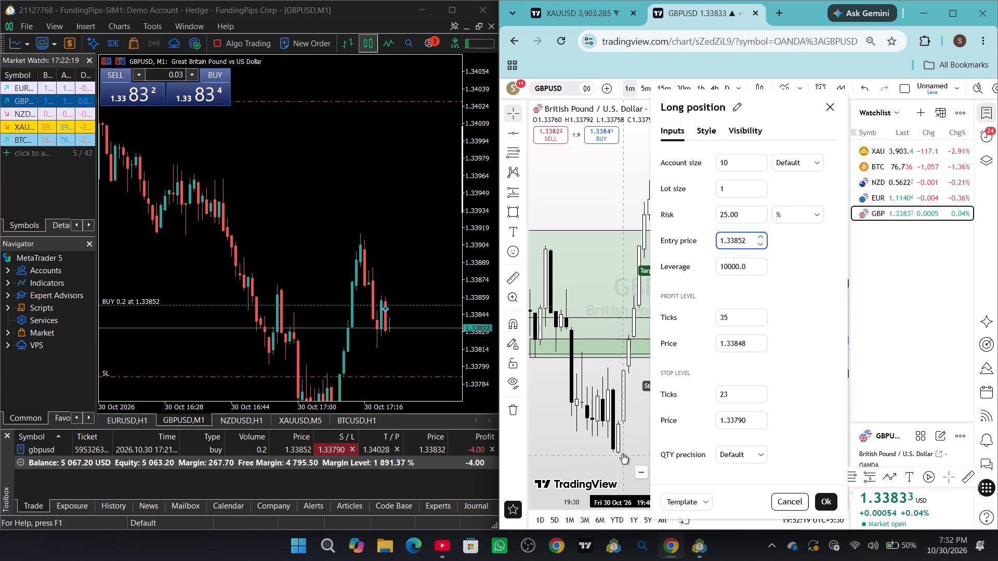
Set the long position drawing's profit level price to 1.34028, apply the settings and deselect the drawing.
left_click(748, 342)
key("BackSpace")
key("BackSpace")
key("BackSpace")
key("BackSpace")
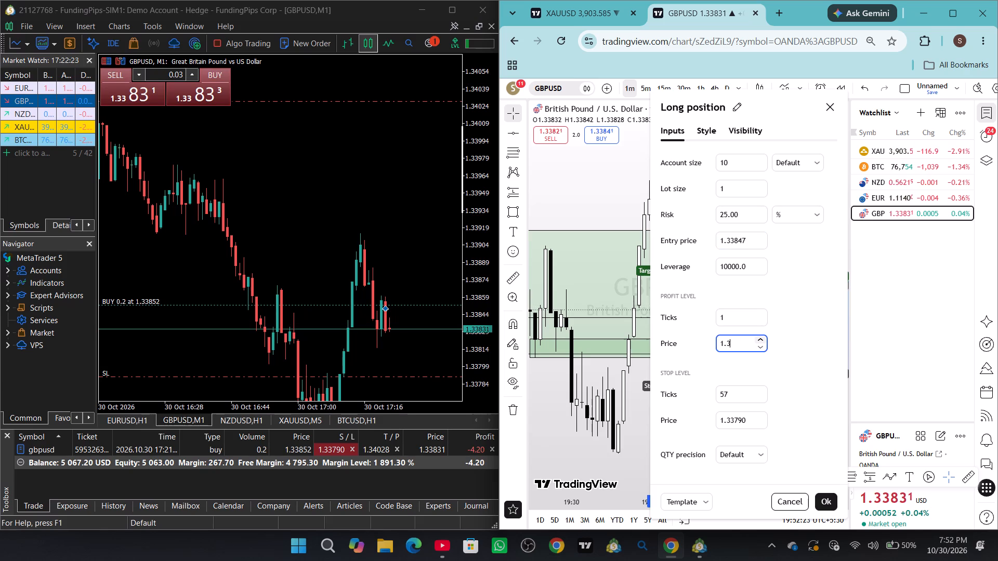
type("4028")
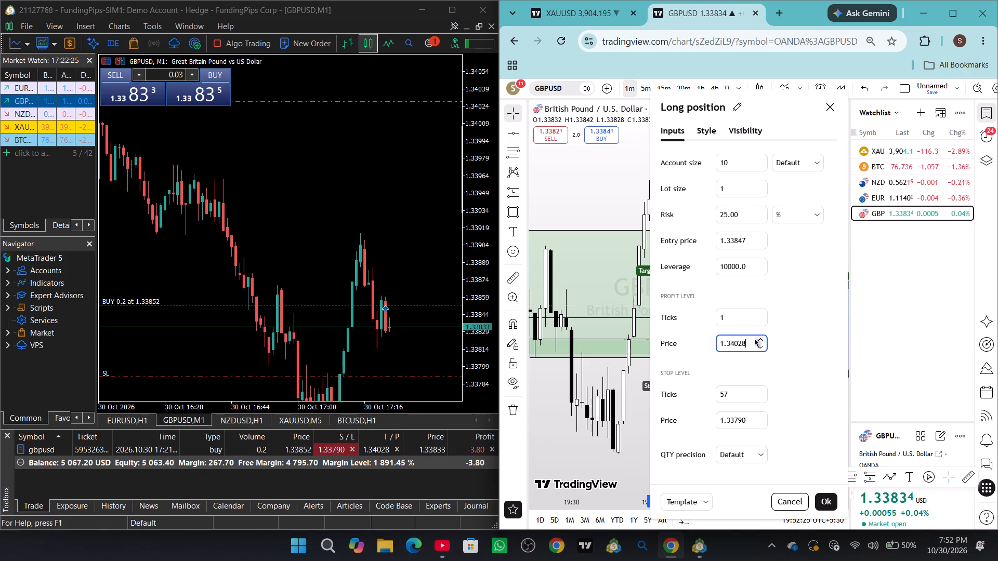
left_click(831, 504)
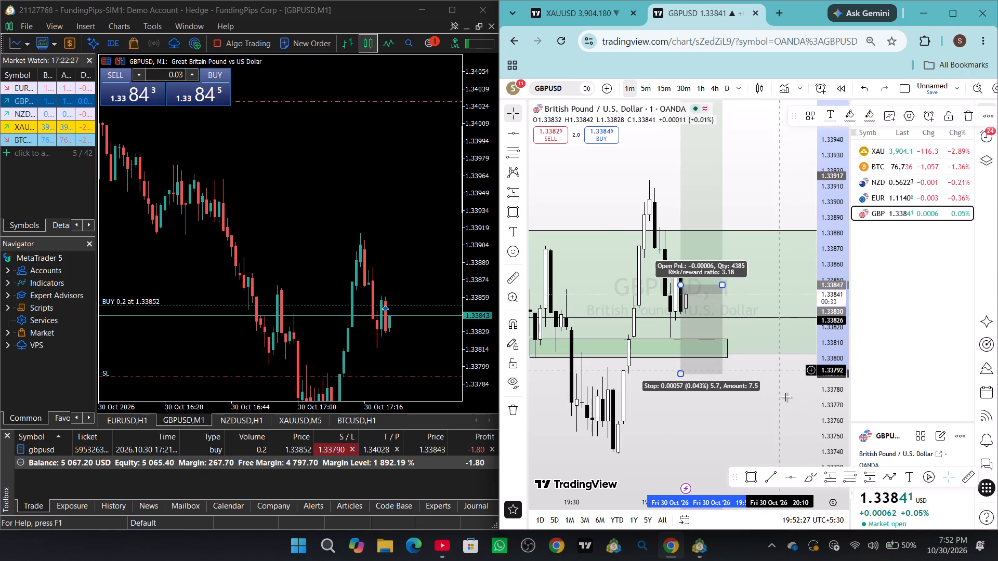
left_click(785, 399)
Examine the whole long position drawing against the latest GBPUSD candles, from its stop up to its target.
left_click_drag(840, 219, 835, 322)
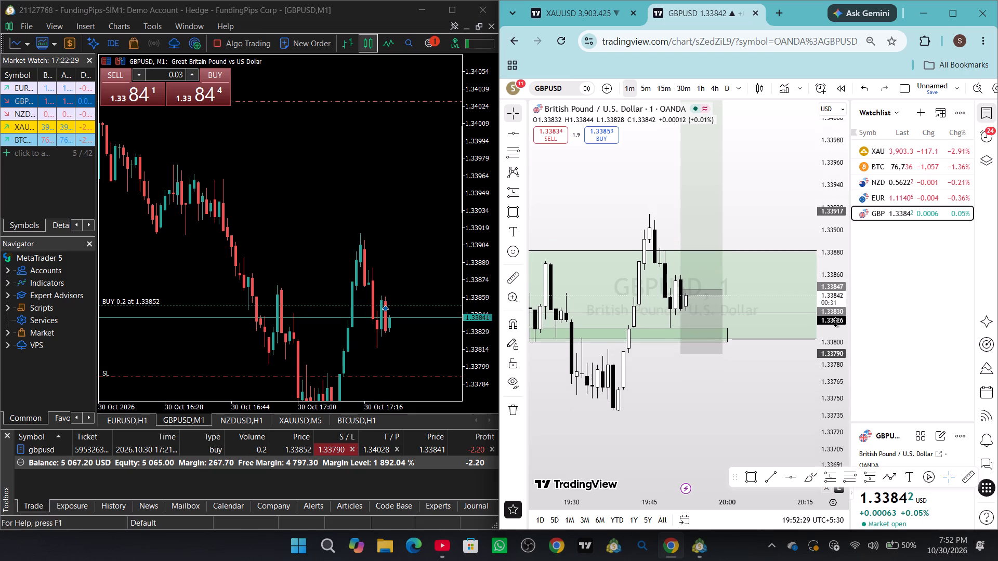
left_click_drag(835, 322, 832, 340)
left_click_drag(784, 189, 778, 260)
scroll(768, 261, "up", 3)
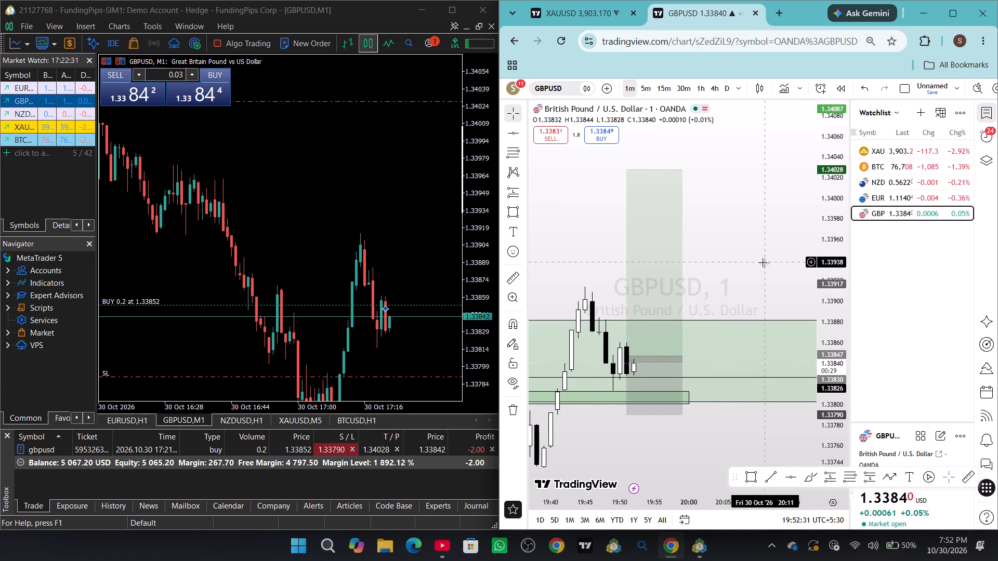
left_click_drag(763, 262, 769, 253)
left_click_drag(822, 320, 824, 288)
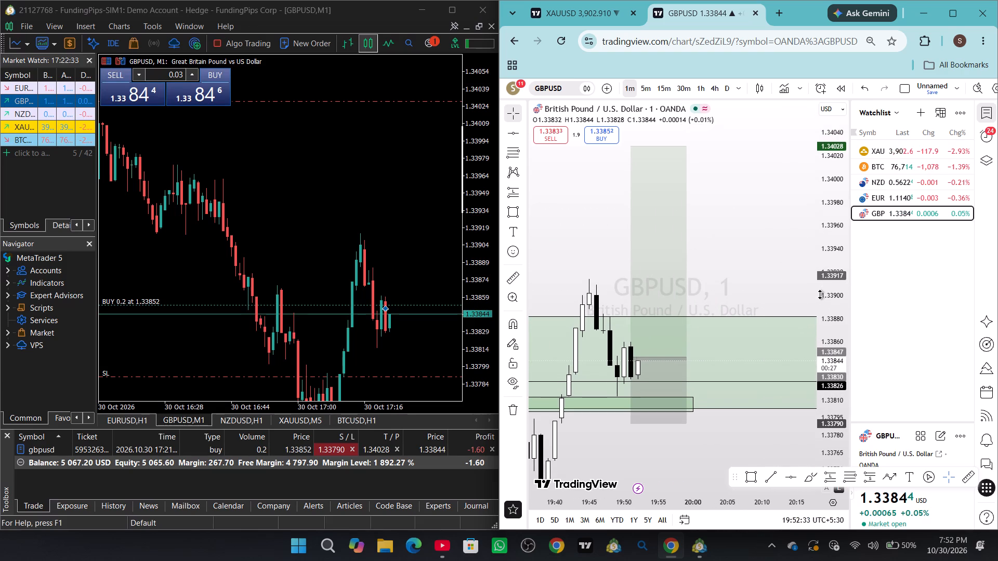
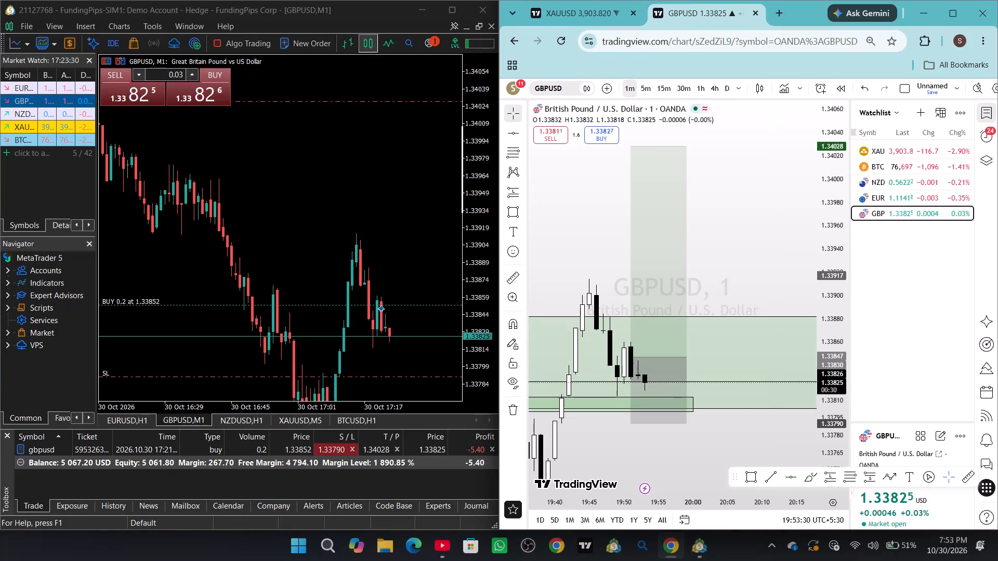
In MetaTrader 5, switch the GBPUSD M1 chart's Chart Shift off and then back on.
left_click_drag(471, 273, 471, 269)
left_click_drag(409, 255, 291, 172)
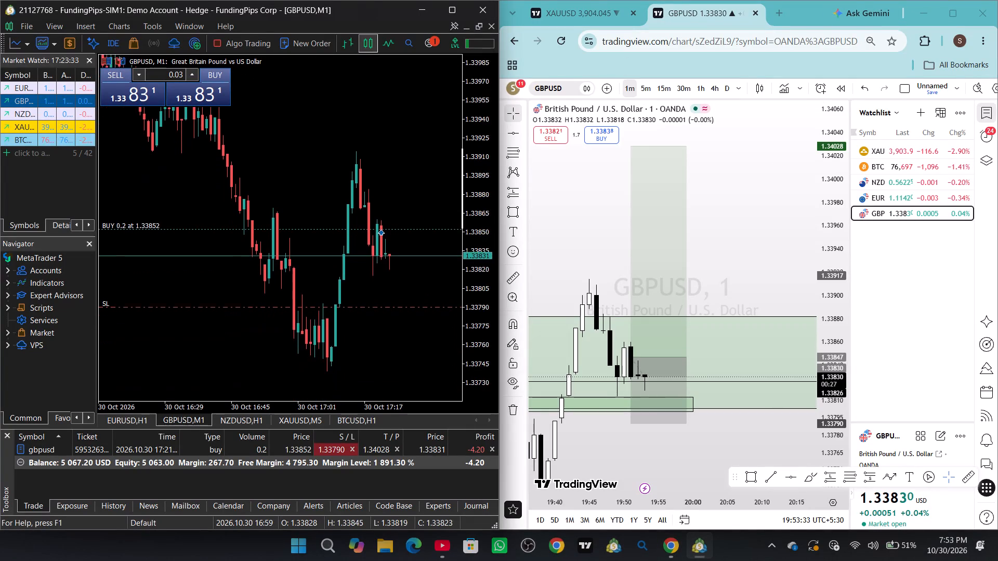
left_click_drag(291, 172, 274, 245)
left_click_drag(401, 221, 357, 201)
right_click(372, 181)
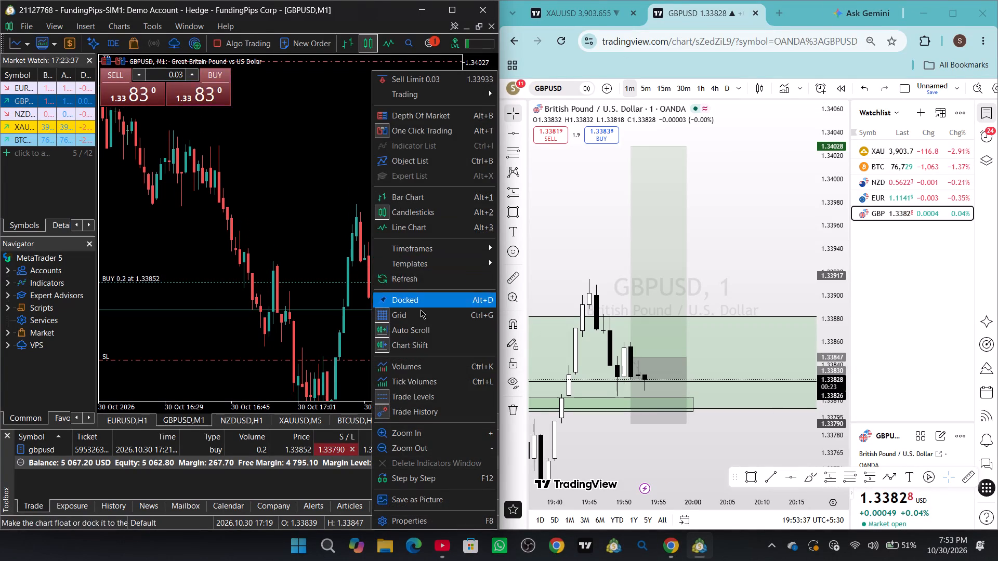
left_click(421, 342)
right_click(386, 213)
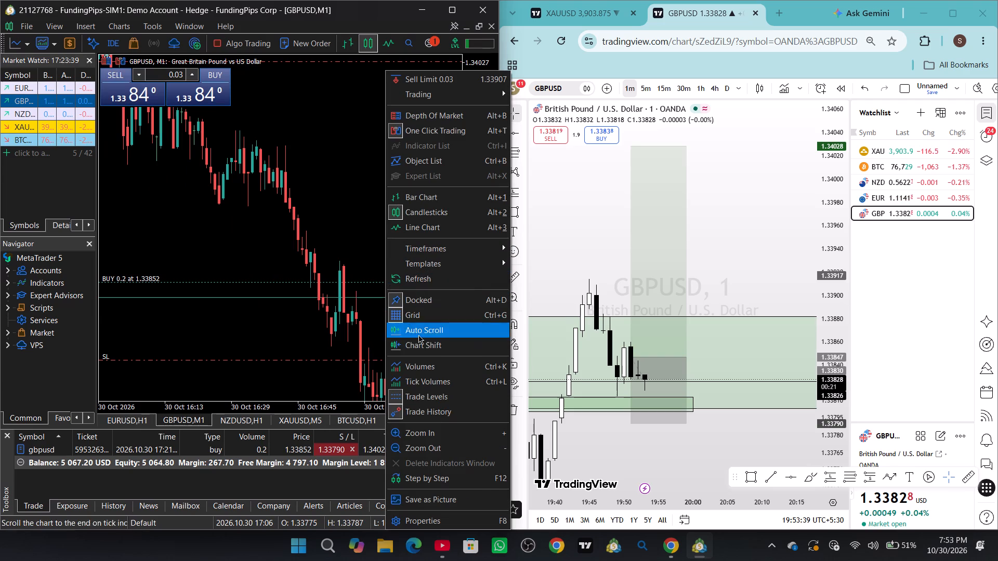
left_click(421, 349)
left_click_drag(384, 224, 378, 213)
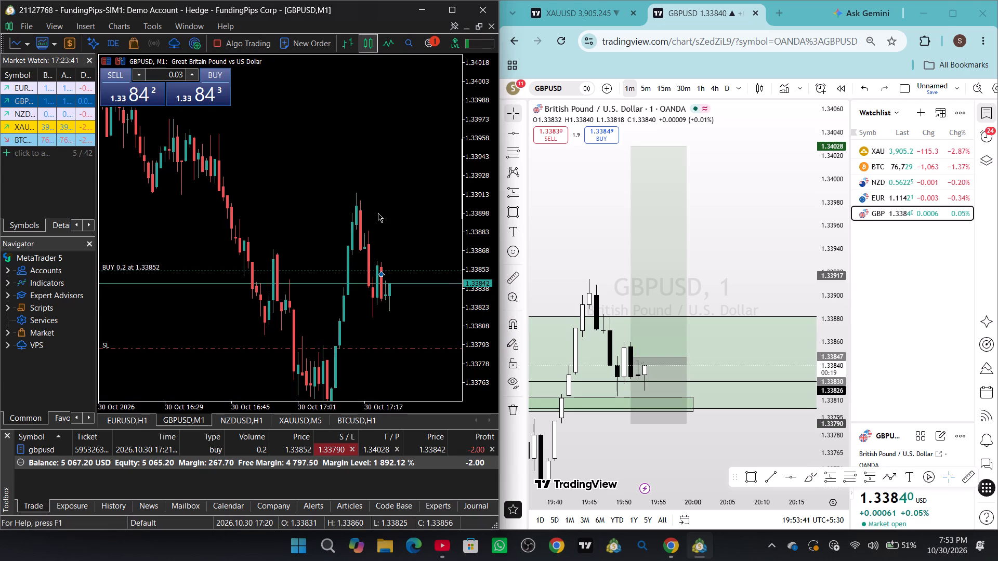